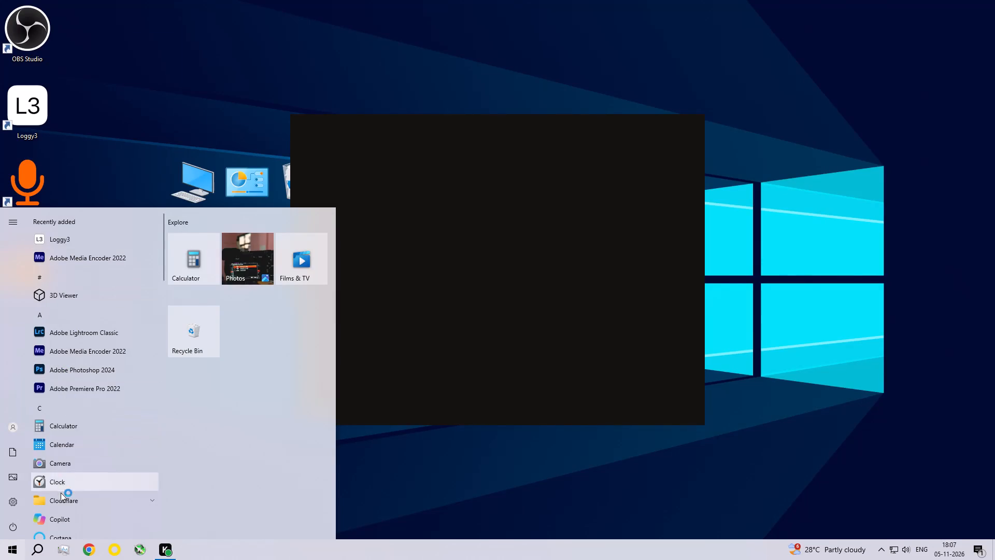
Launch Adobe Photoshop 2024 from the installed applications.
scroll(77, 393, "down", 3)
scroll(78, 394, "up", 6)
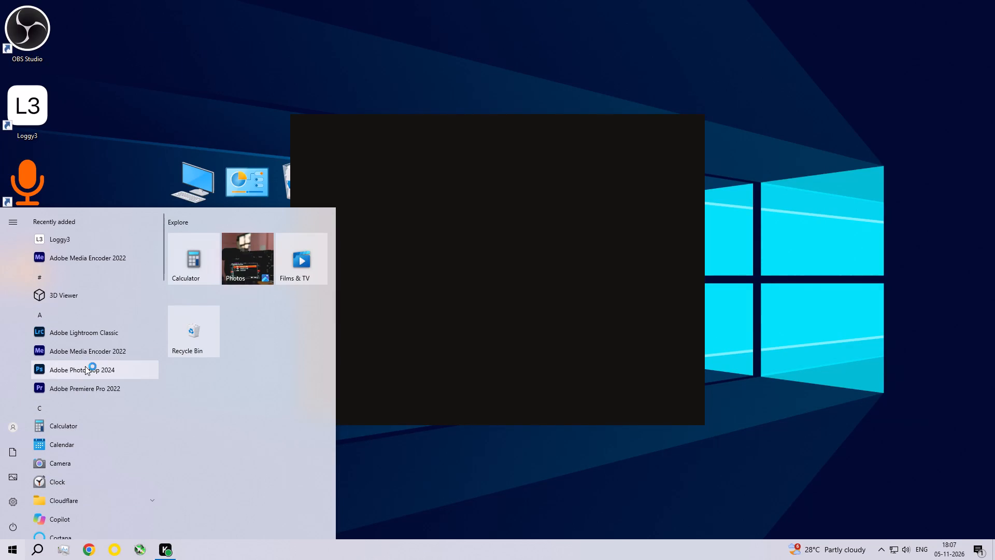
left_click(85, 366)
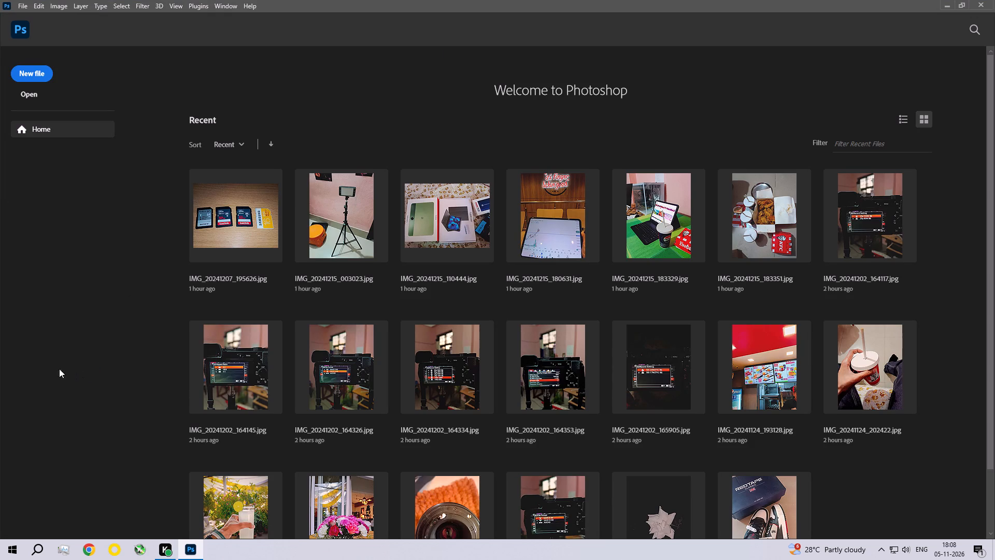
Bring up the editing workspace with its tools and layer controls from the Photoshop home screen.
left_click(23, 34)
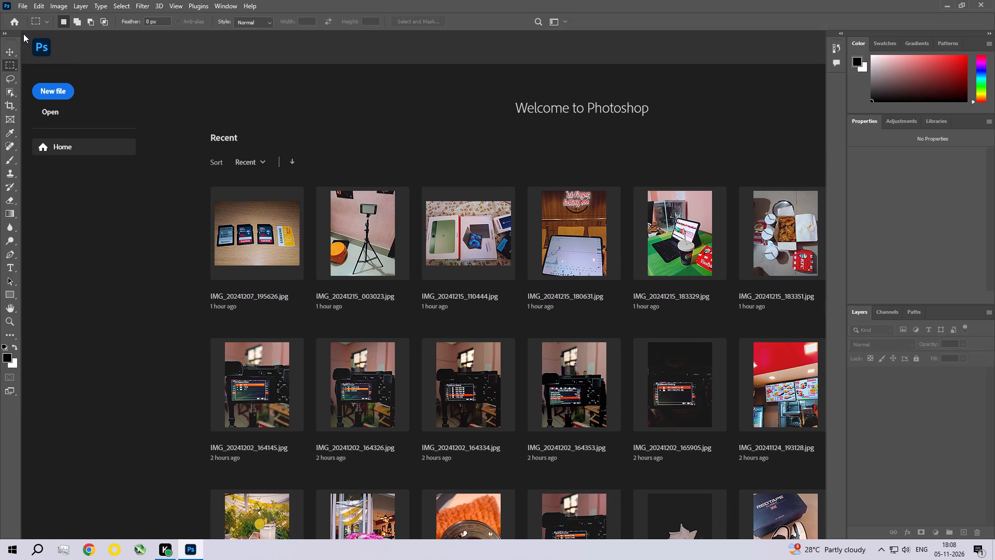
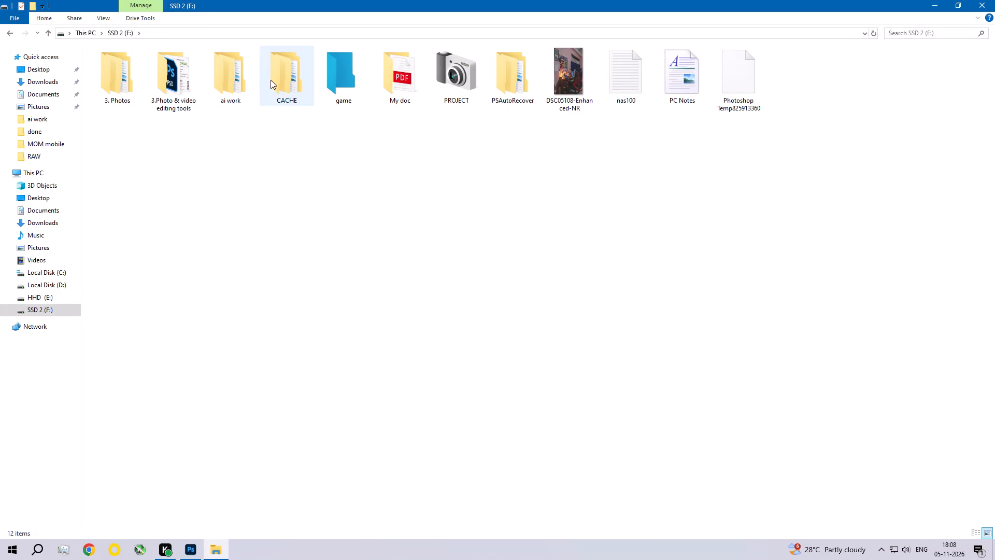
Open the RAW folder inside the ai work folder on SSD 2 (F:).
double_click(238, 84)
double_click(325, 118)
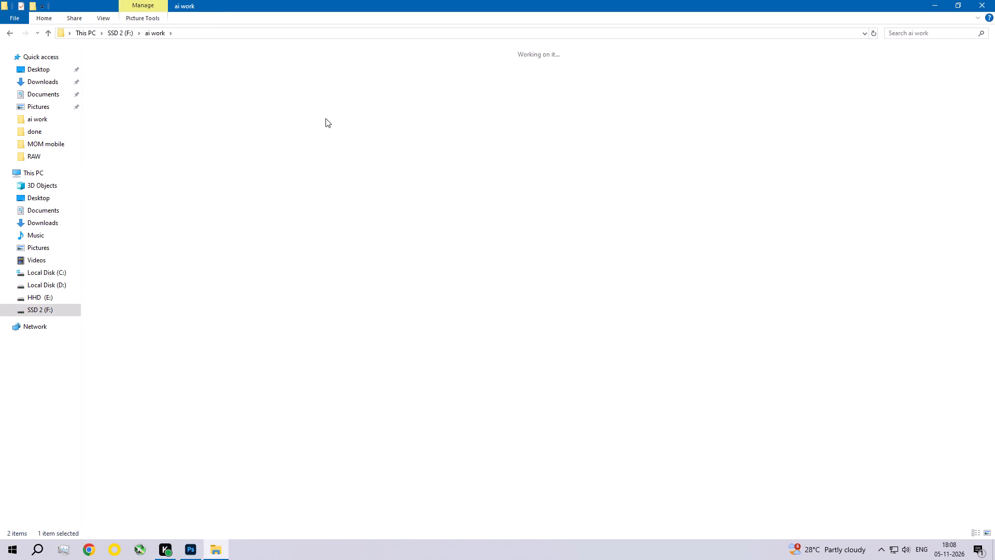
Delete the photos IMG_20250111_214259 and IMG_20250111_214251 from the RAW folder.
scroll(519, 266, "down", 1)
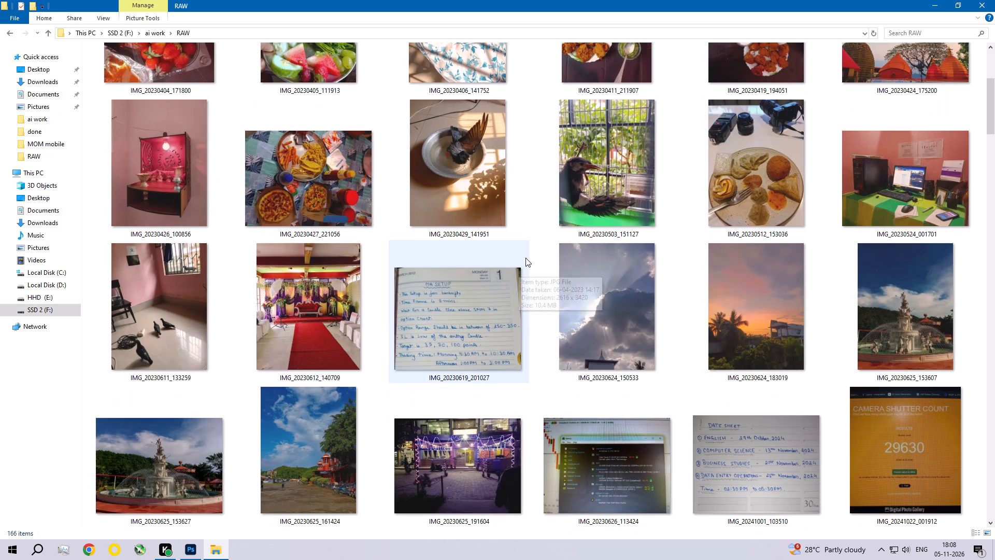
scroll(533, 247, "down", 2)
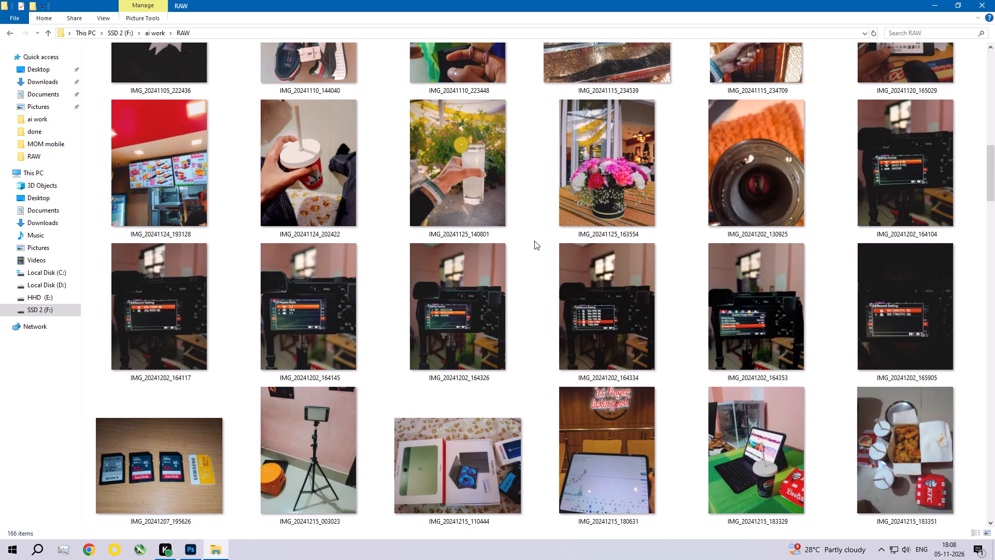
scroll(534, 241, "down", 1)
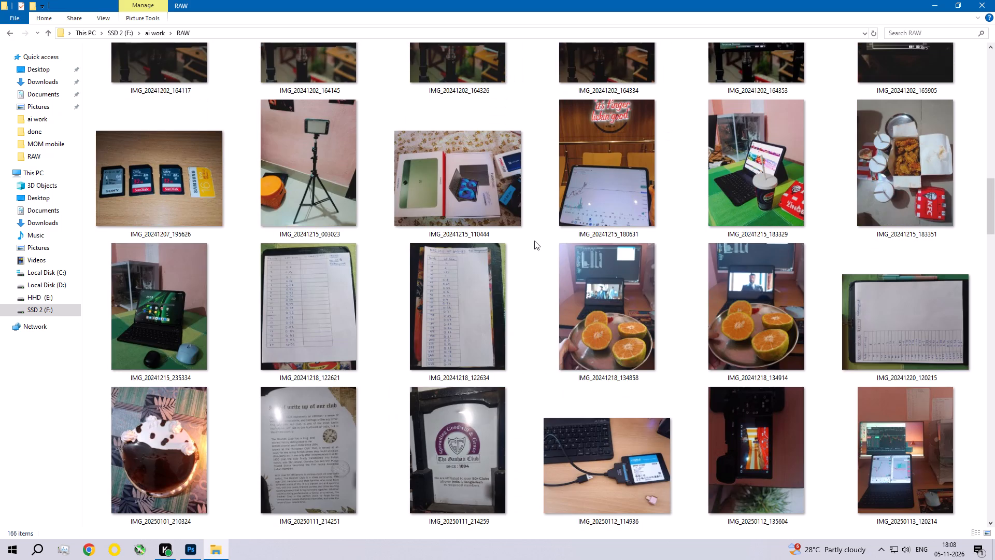
left_click(442, 445)
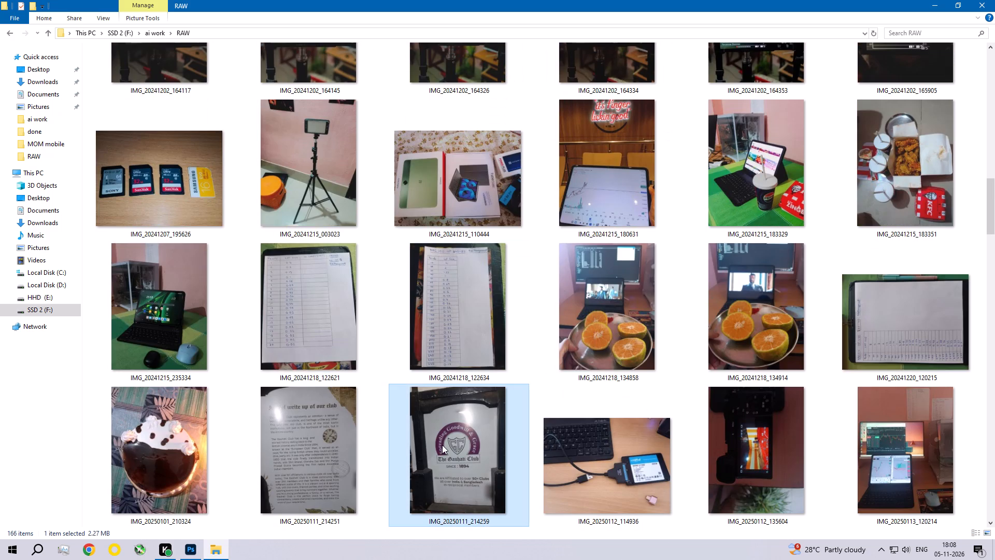
key("Delete")
left_click(275, 415)
key("Delete")
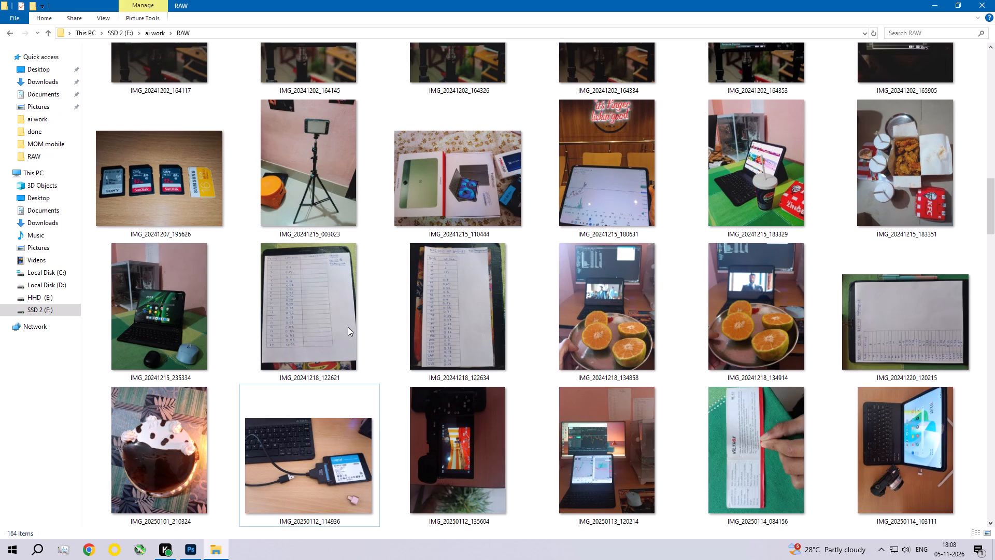
Open the six consecutive photos from IMG_20241215_235334 to IMG_20241220_120215 in Photoshop, switching over to it.
left_click(164, 320)
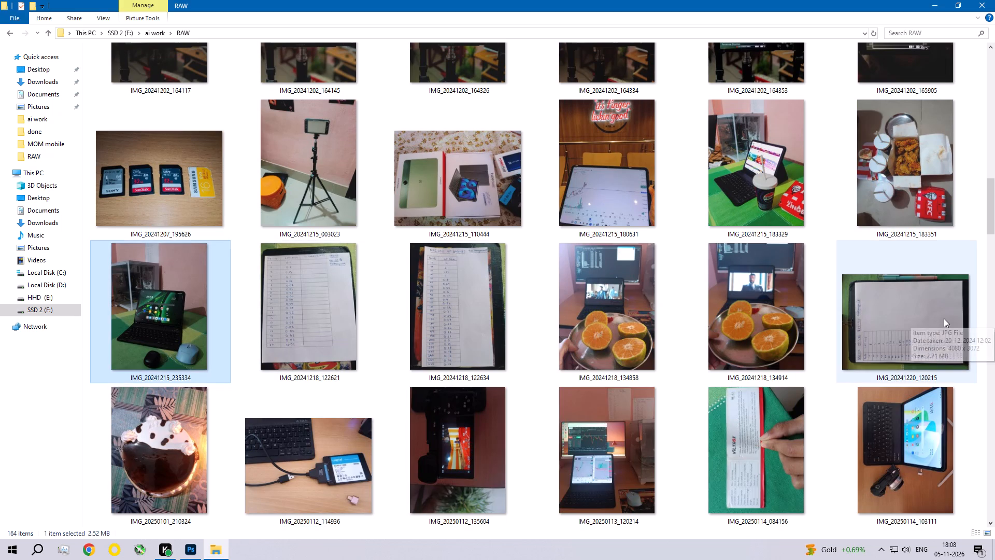
left_click(944, 318, "shift")
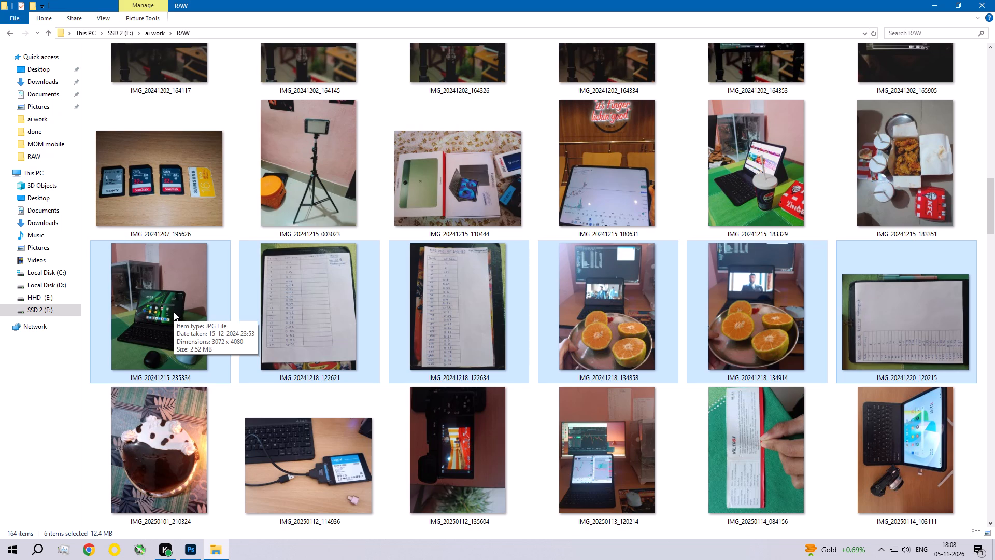
left_click_drag(174, 312, 325, 319)
key("alt+Tab")
key("alt+Tab")
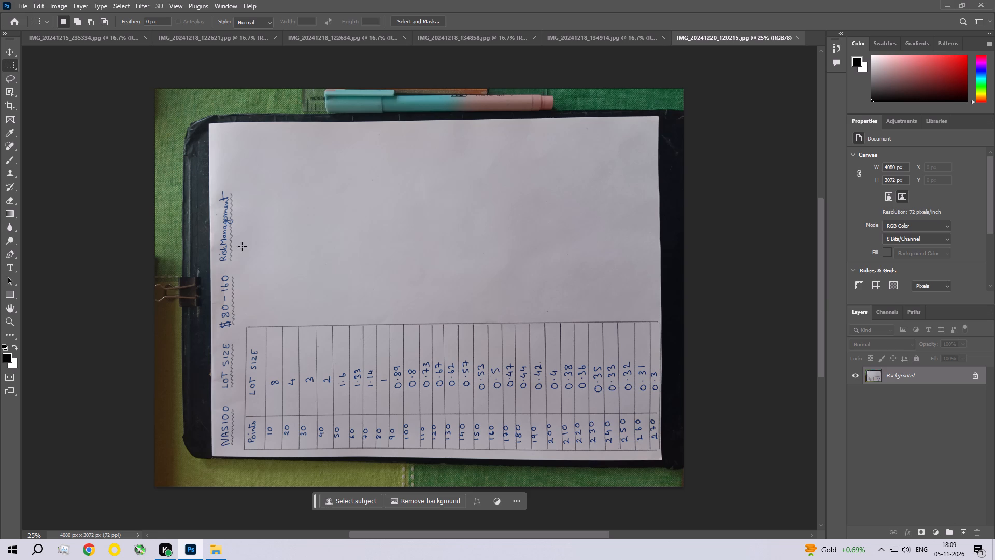
Start the Camera Raw Filter on IMG_20241220_120215.jpg and apply the Artistic 03 profile with an amount of 70.
left_click(137, 5)
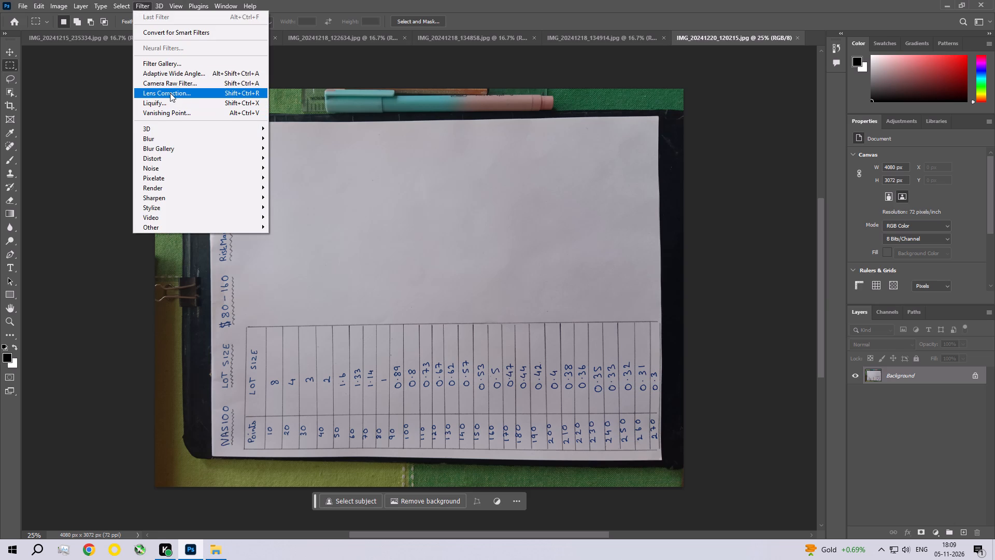
left_click(174, 85)
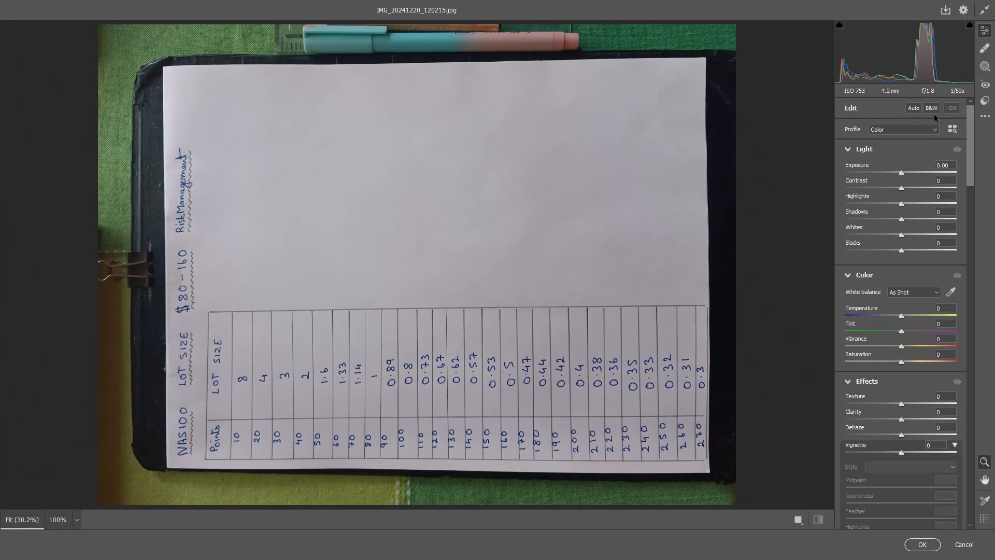
left_click(958, 128)
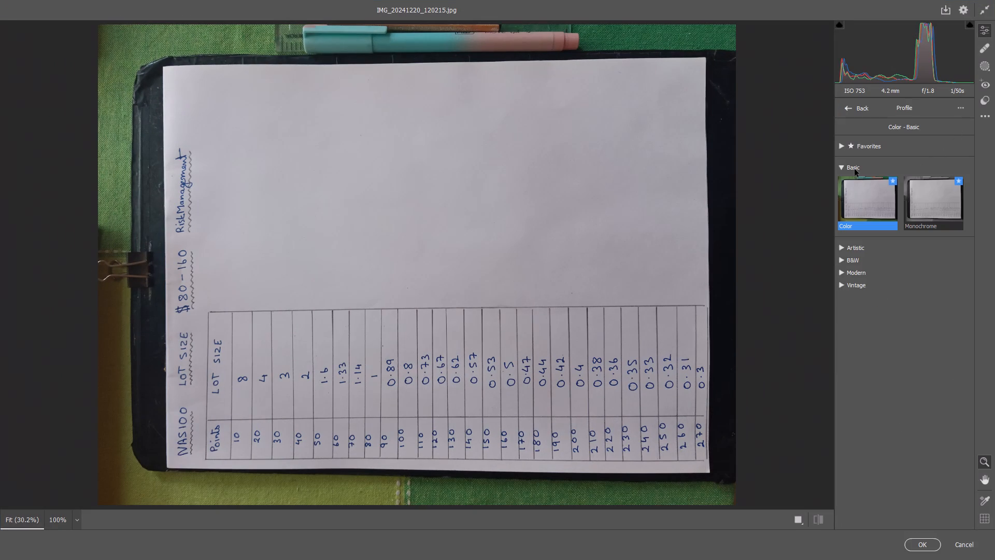
left_click(841, 145)
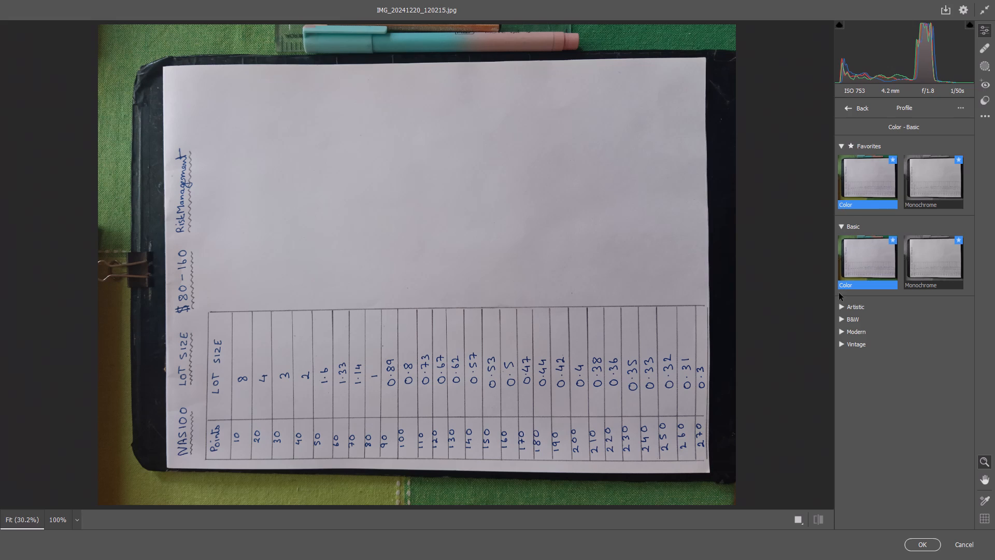
left_click(842, 307)
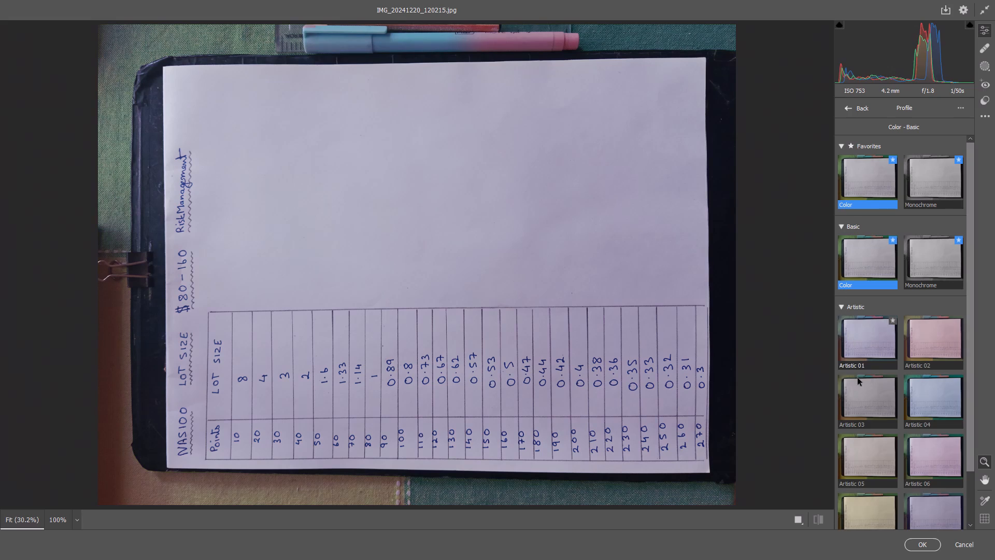
left_click(858, 382)
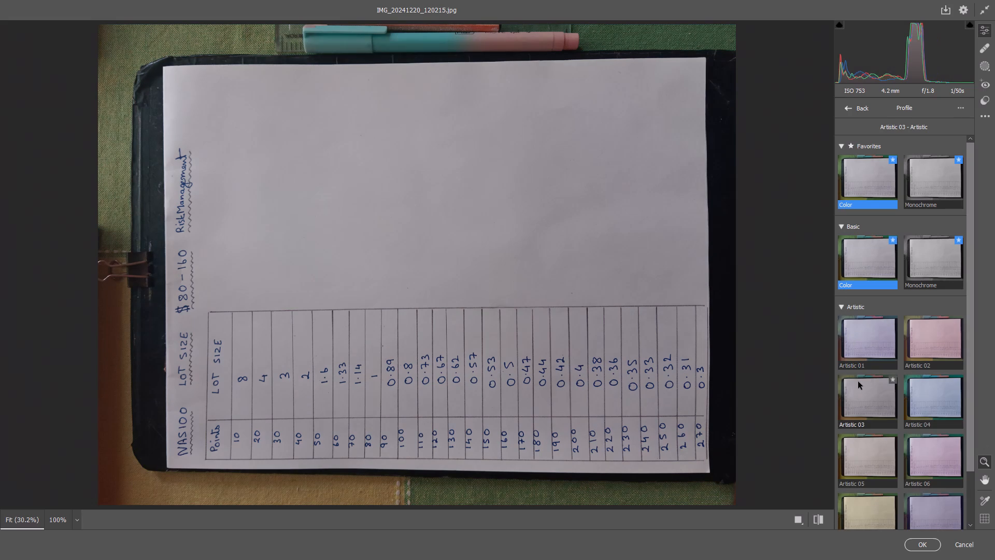
left_click_drag(897, 445, 901, 445)
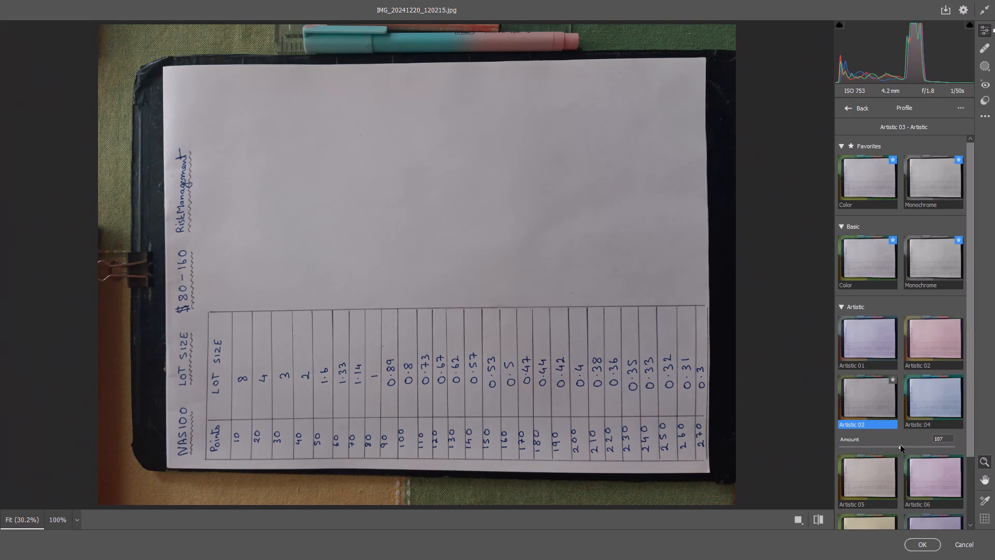
left_click_drag(901, 445, 859, 428)
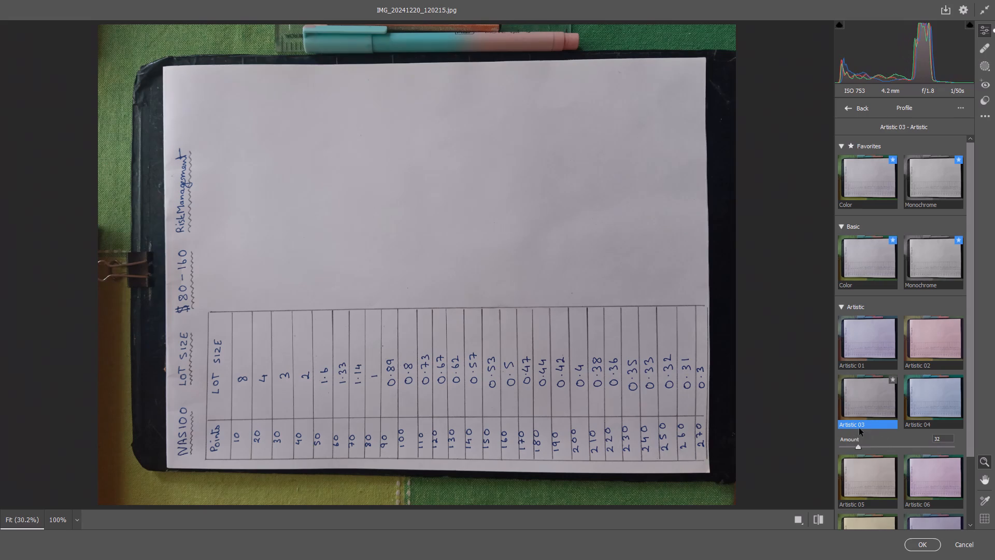
left_click_drag(859, 428, 879, 426)
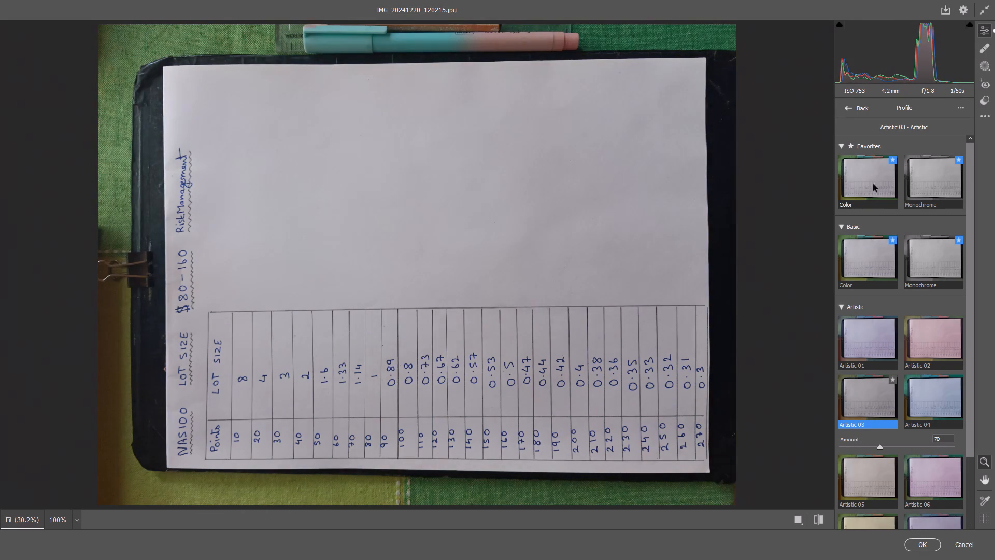
left_click(848, 109)
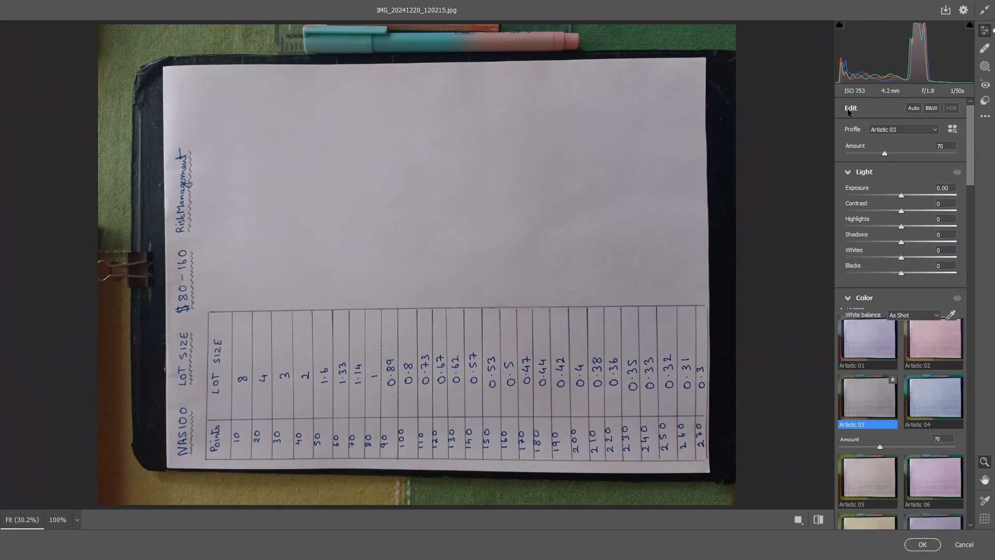
Adjust the photo's light settings to Contrast +19, Highlights -16 and Shadows +20.
left_click_drag(902, 209, 904, 210)
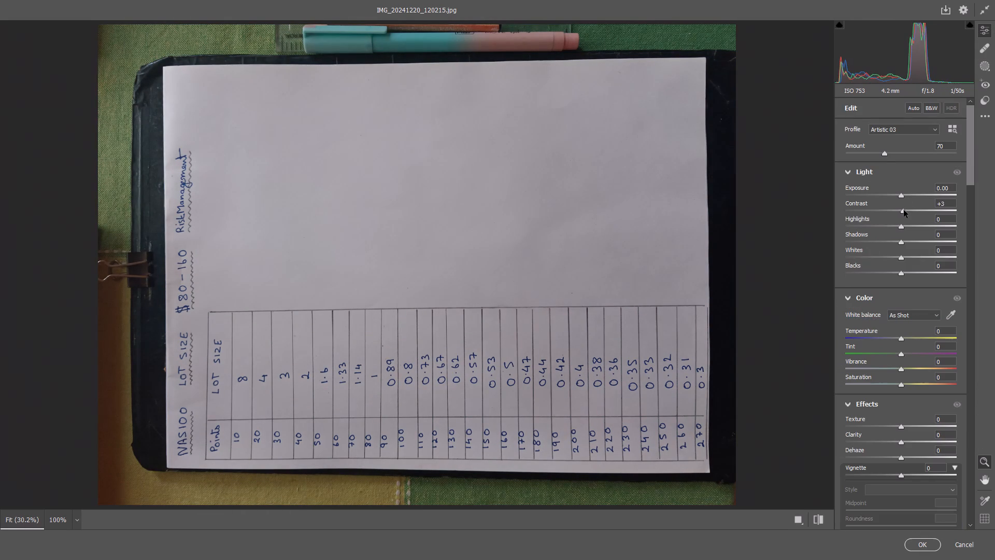
left_click_drag(904, 210, 912, 211)
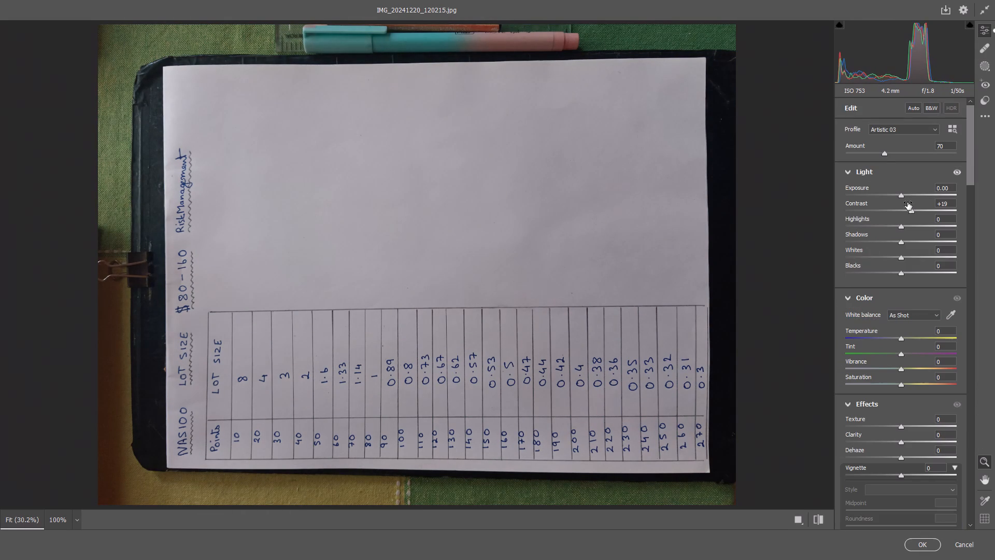
left_click_drag(903, 227, 894, 225)
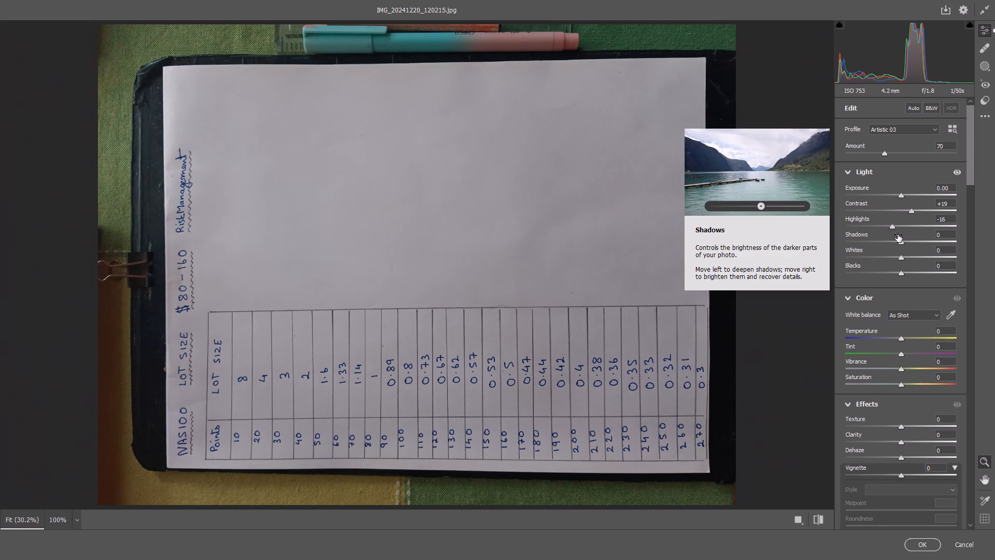
left_click_drag(903, 240, 911, 243)
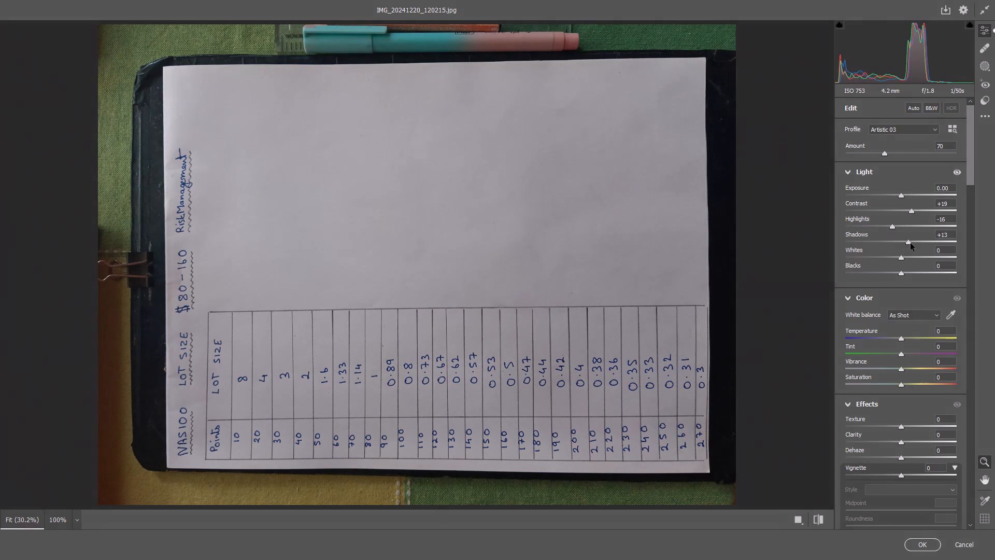
left_click_drag(911, 243, 914, 244)
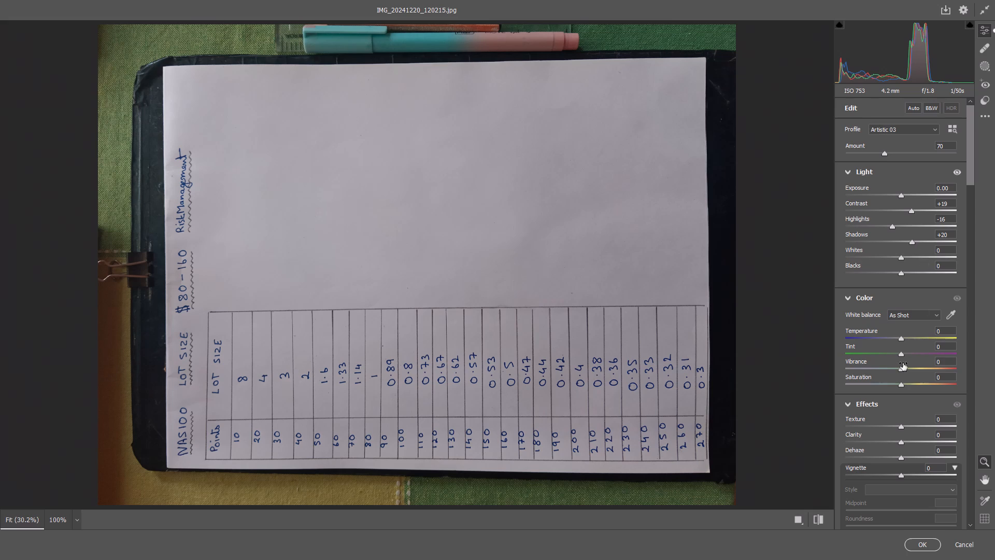
Boost the photo's colour with Vibrance +10 and Saturation +20.
left_click_drag(904, 370, 908, 370)
left_click_drag(908, 370, 909, 371)
left_click_drag(904, 384, 909, 386)
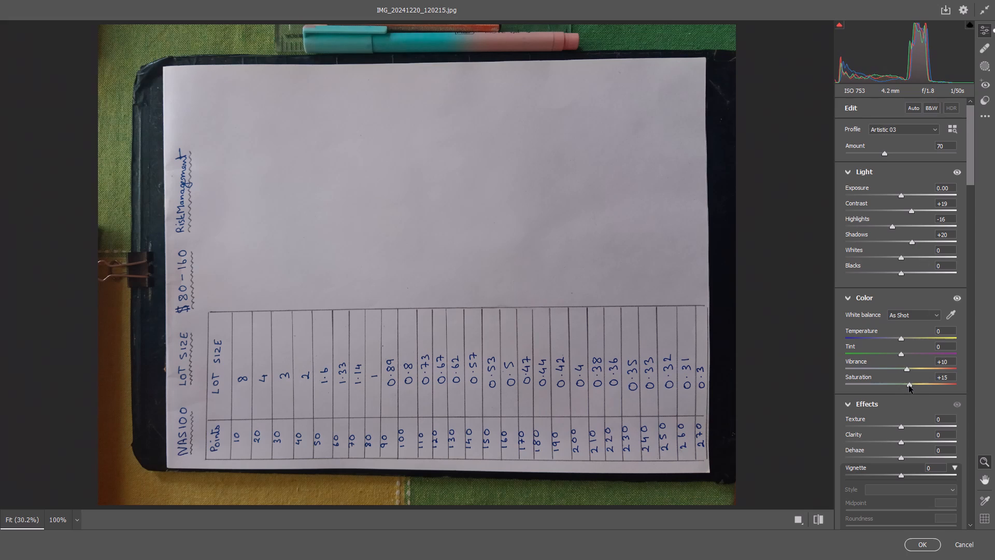
left_click_drag(909, 386, 912, 387)
Set the photo's effects to Texture +10, Clarity +10 and Dehaze -7.
left_click_drag(970, 139, 975, 179)
left_click(905, 207)
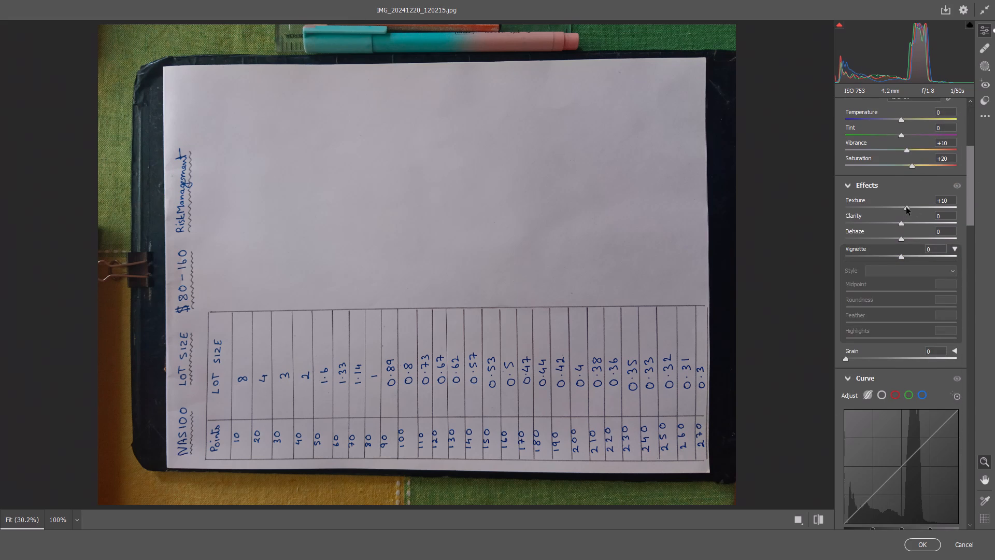
left_click_drag(903, 223, 909, 225)
left_click(901, 239)
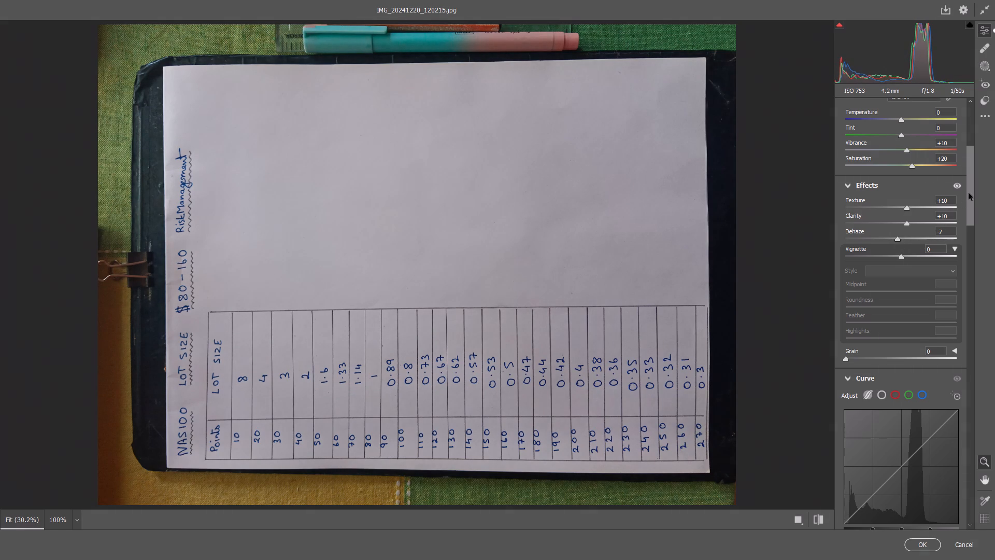
Lower the parametric tone curve's Highlights to -18 and Lights to -11.
left_click_drag(970, 192, 971, 240)
left_click_drag(901, 291, 898, 291)
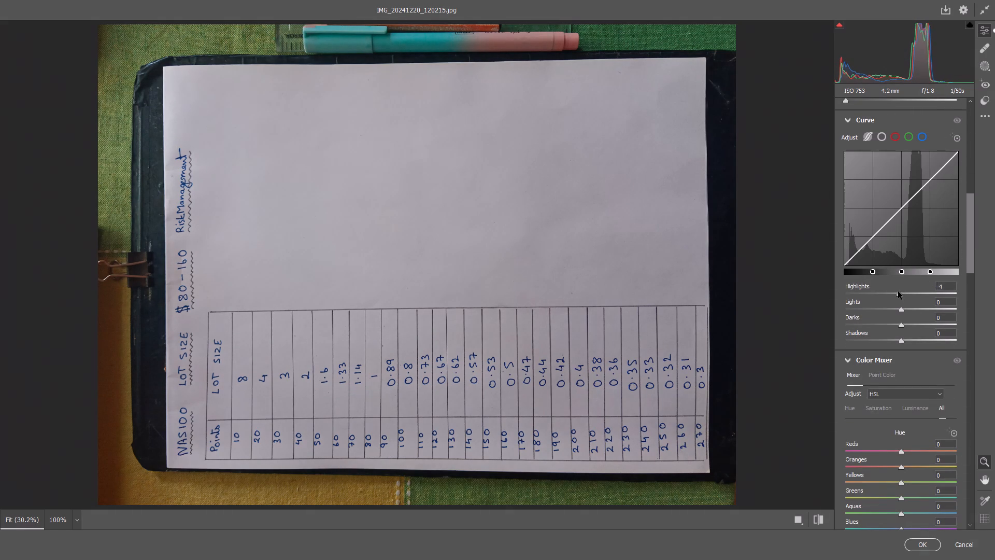
left_click_drag(898, 291, 891, 291)
left_click_drag(905, 310, 903, 310)
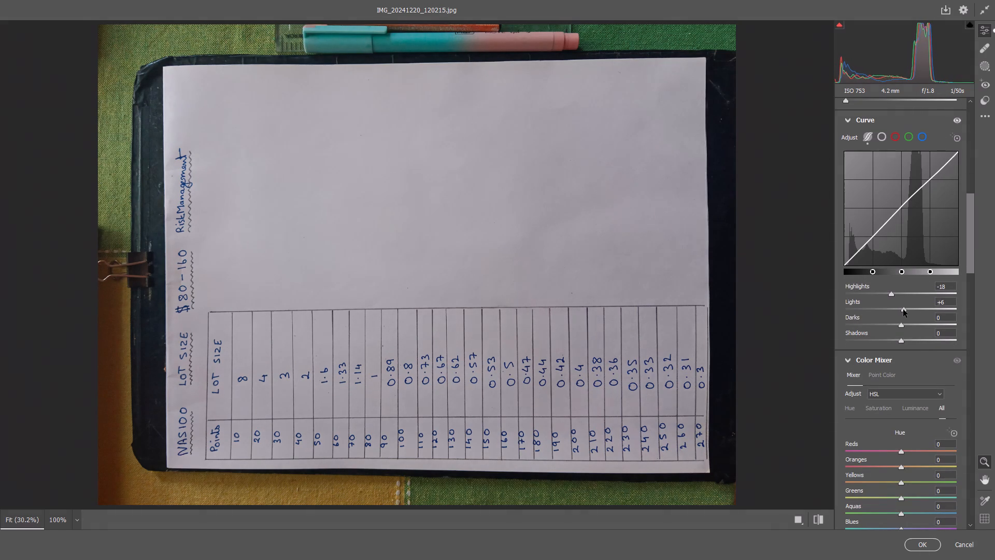
left_click_drag(903, 310, 894, 308)
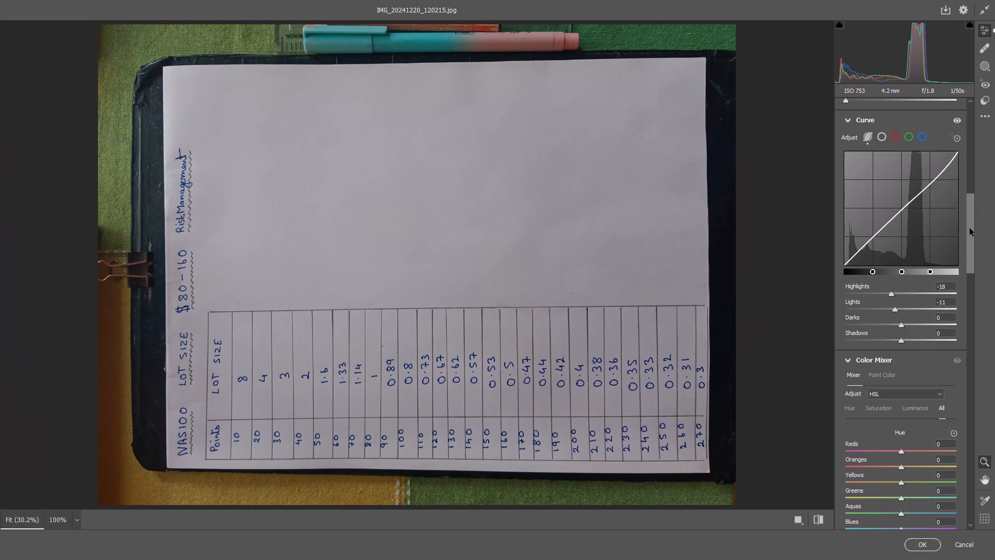
Use the targeted saturation adjustment on the blue handwriting to raise Blues to +100 and Purples to +34.
left_click_drag(970, 228, 967, 302)
left_click(948, 177)
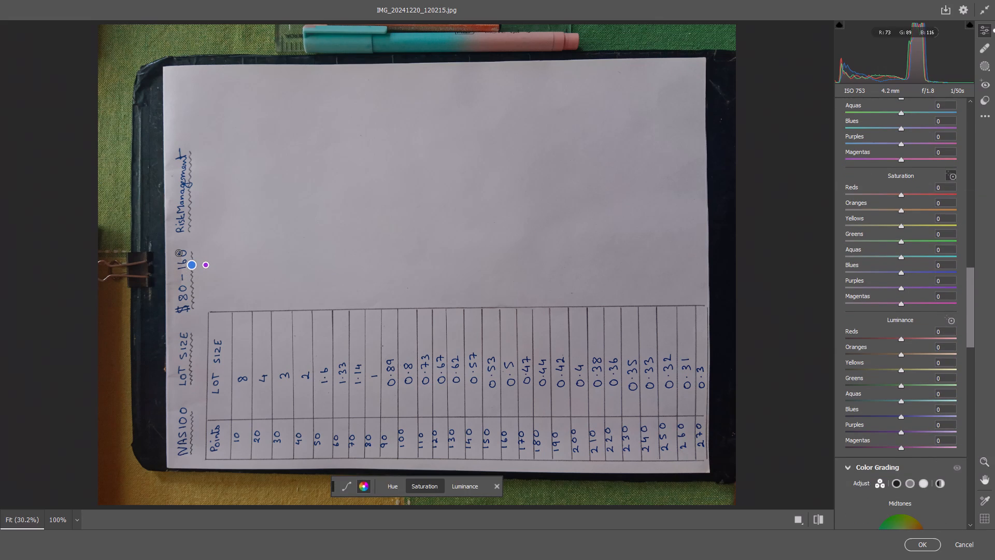
left_click_drag(179, 253, 219, 259)
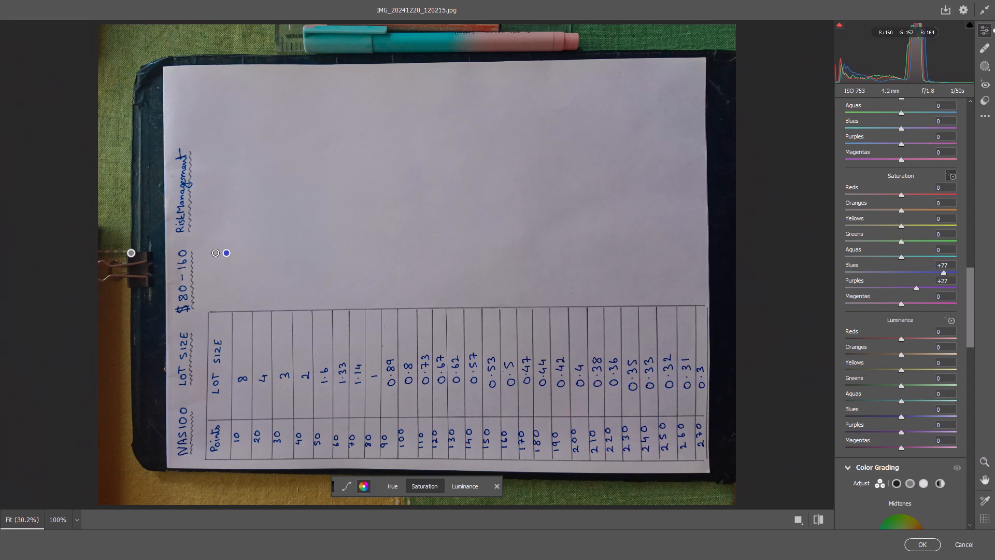
left_click_drag(219, 259, 235, 263)
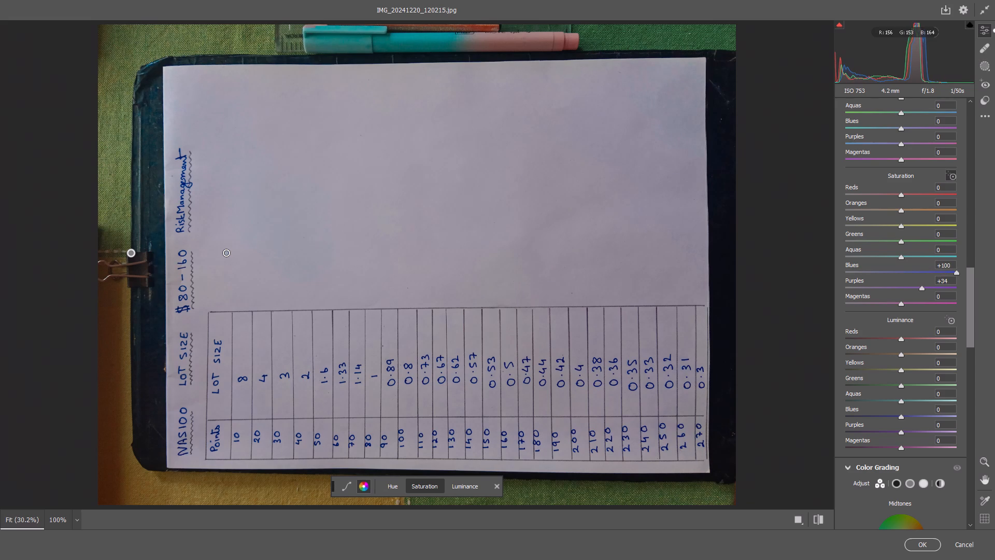
Adjust saturation by targeting the paper and the surrounding cloth, ending at Purples +40, Greens +22 and Yellows -3.
left_click_drag(235, 263, 239, 263)
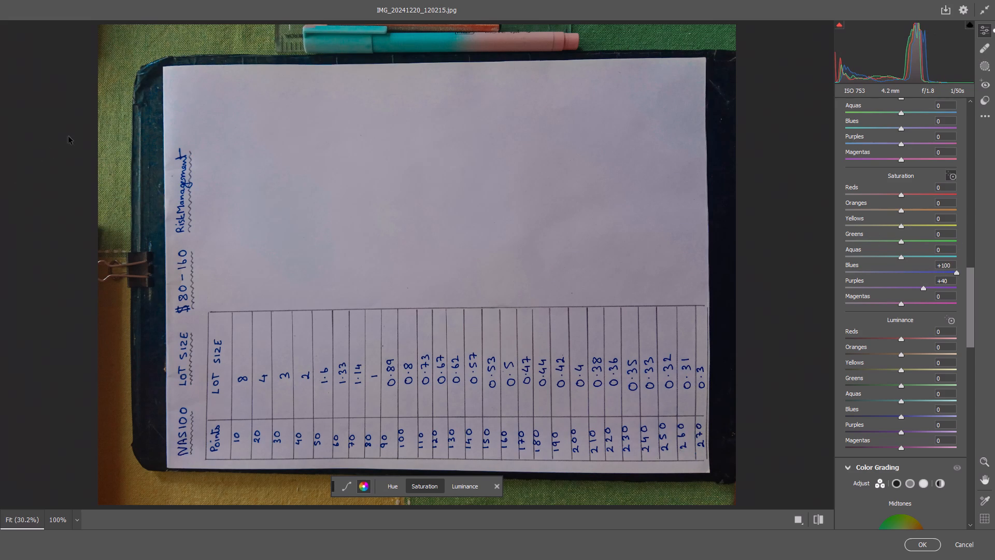
left_click_drag(126, 45, 146, 54)
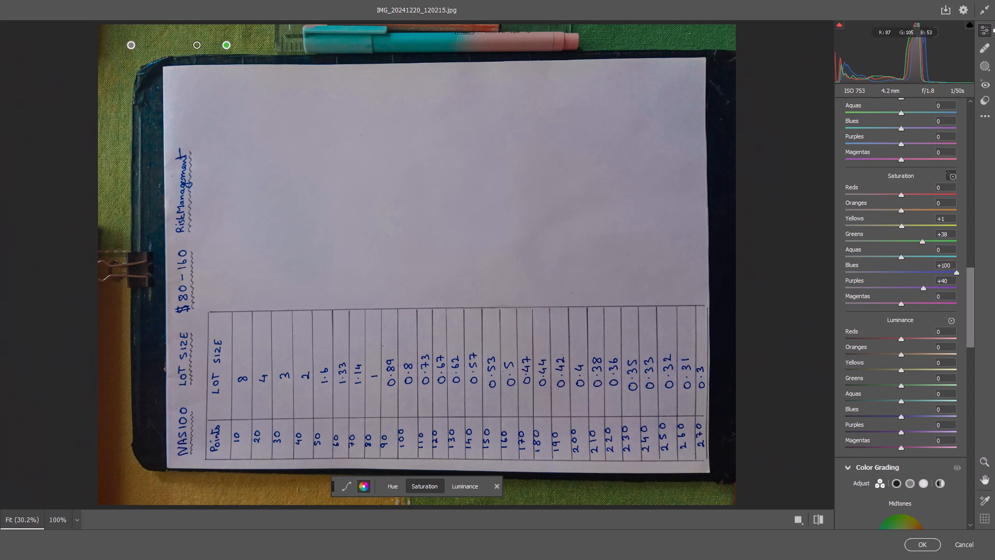
left_click_drag(146, 54, 146, 54)
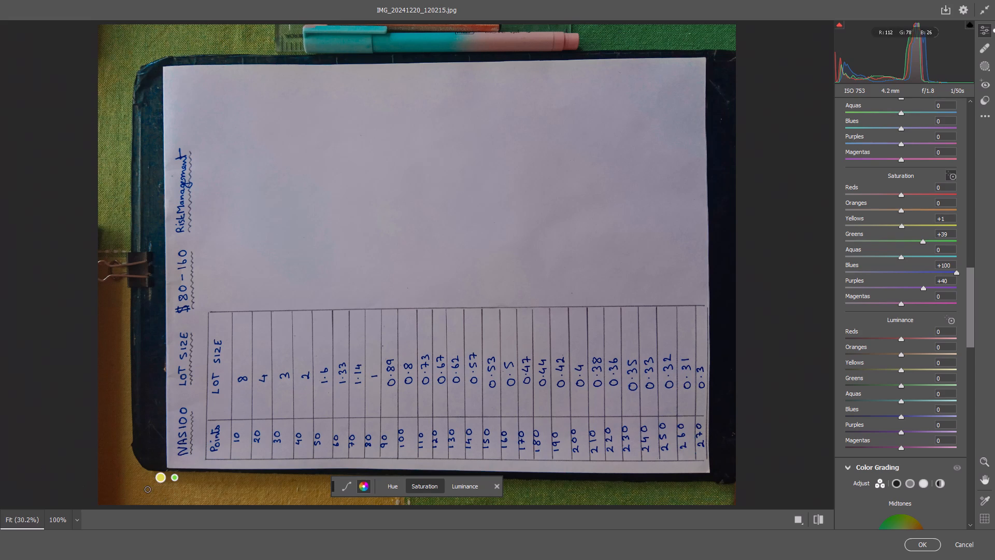
left_click_drag(148, 489, 169, 484)
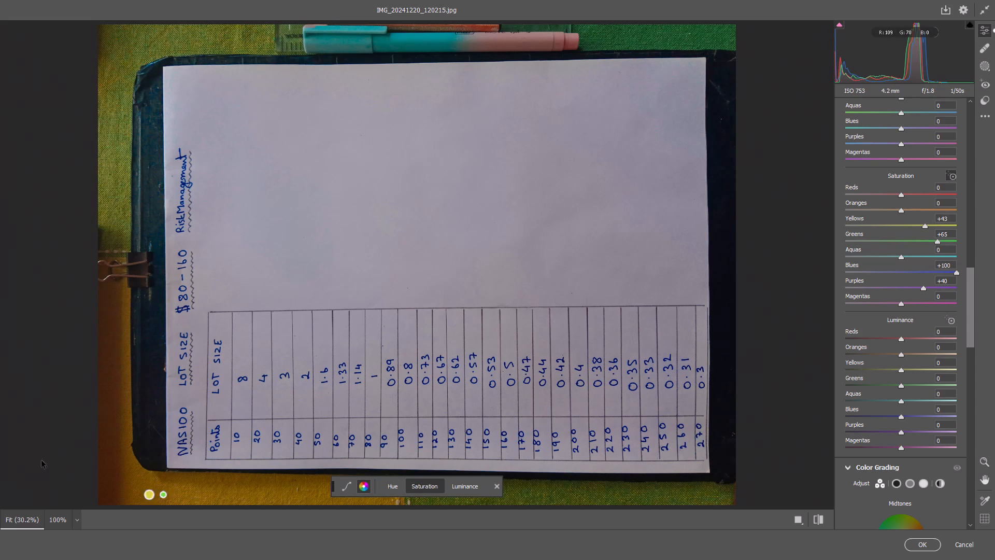
left_click_drag(615, 492, 619, 493)
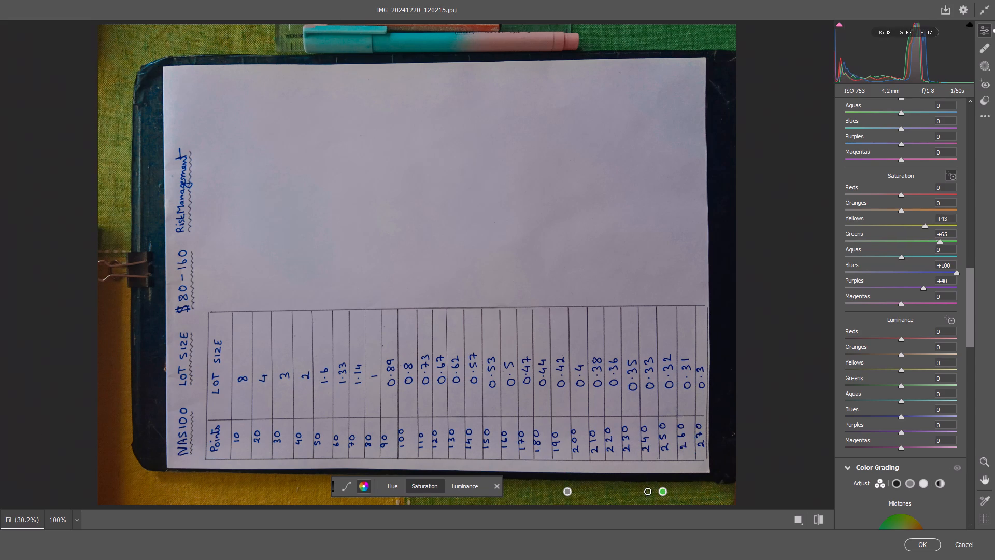
left_click_drag(619, 493, 608, 484)
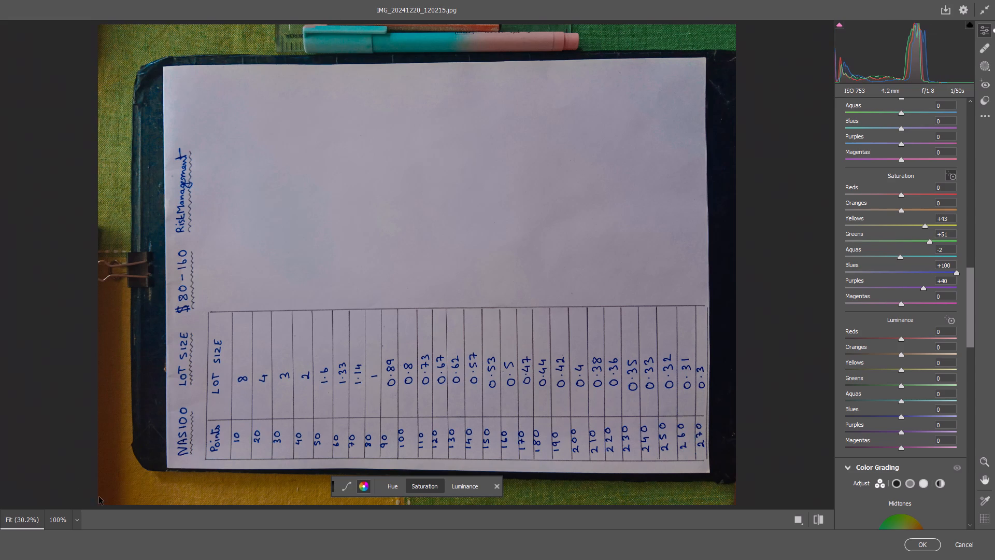
left_click_drag(167, 498, 143, 493)
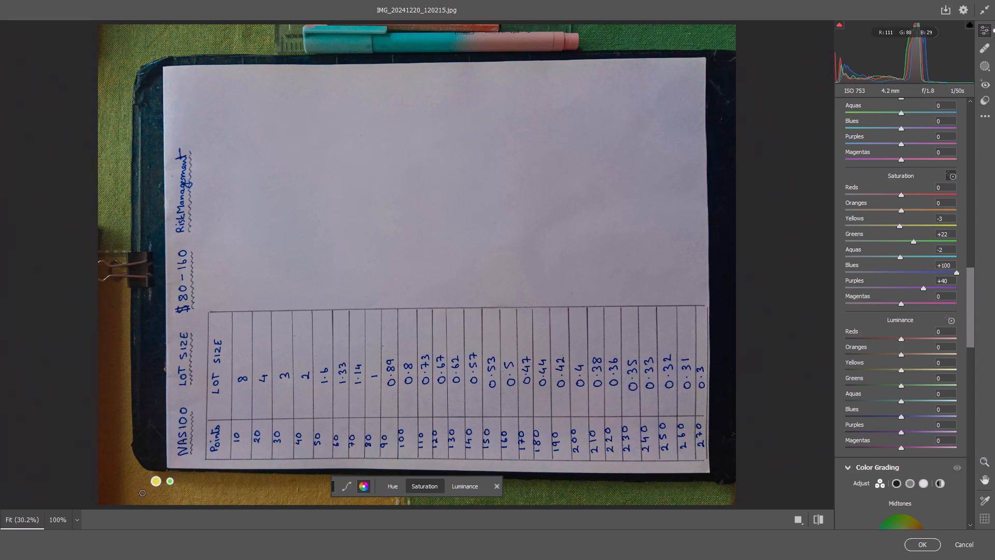
Use the targeted saturation adjustment on the pen's teal and pink parts to reach Aquas +60, Oranges +49 and Reds +7.
left_click_drag(400, 43, 409, 41)
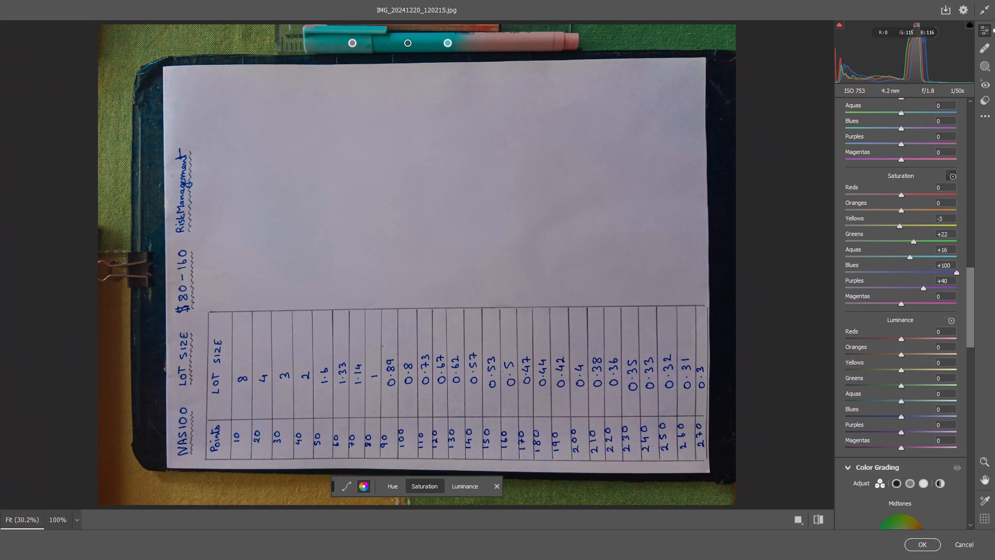
left_click_drag(409, 41, 432, 43)
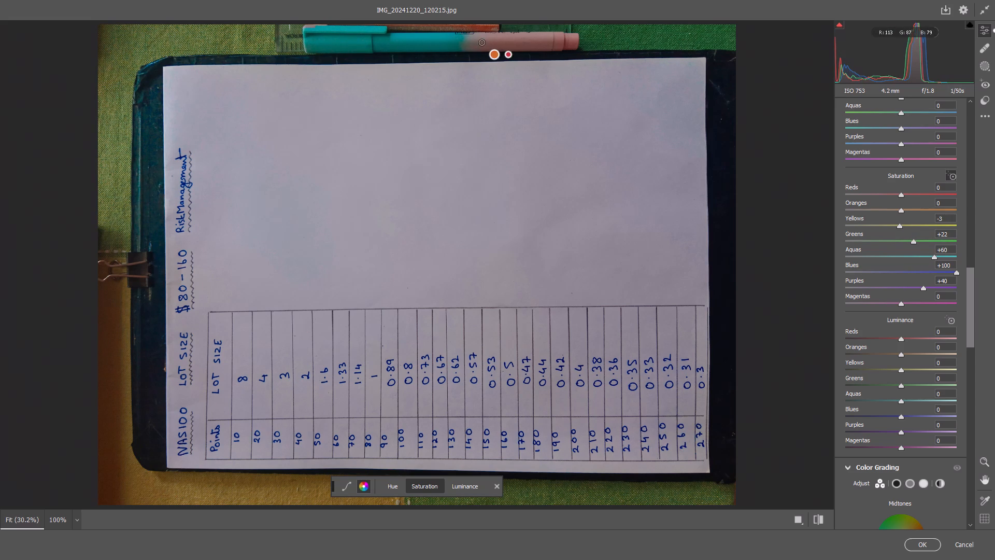
left_click_drag(506, 44, 531, 54)
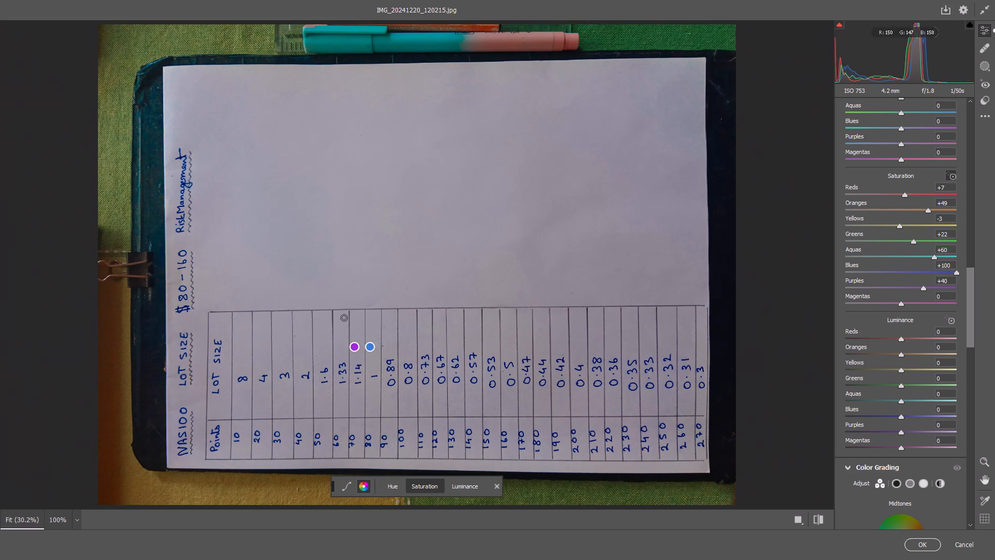
Reduce the Blues saturation in the colour mixer to +19.
left_click(935, 275)
left_click_drag(935, 273, 922, 271)
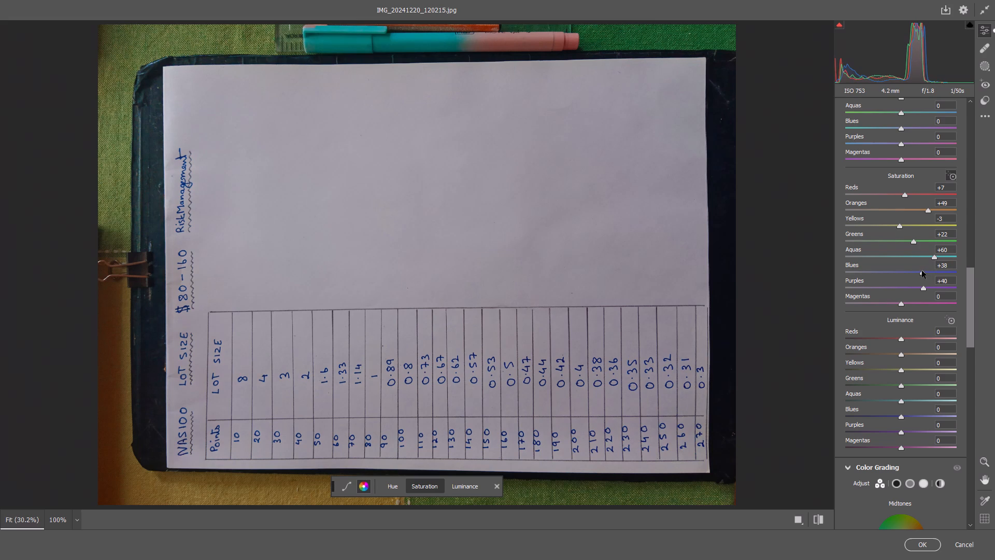
left_click_drag(922, 271, 908, 271)
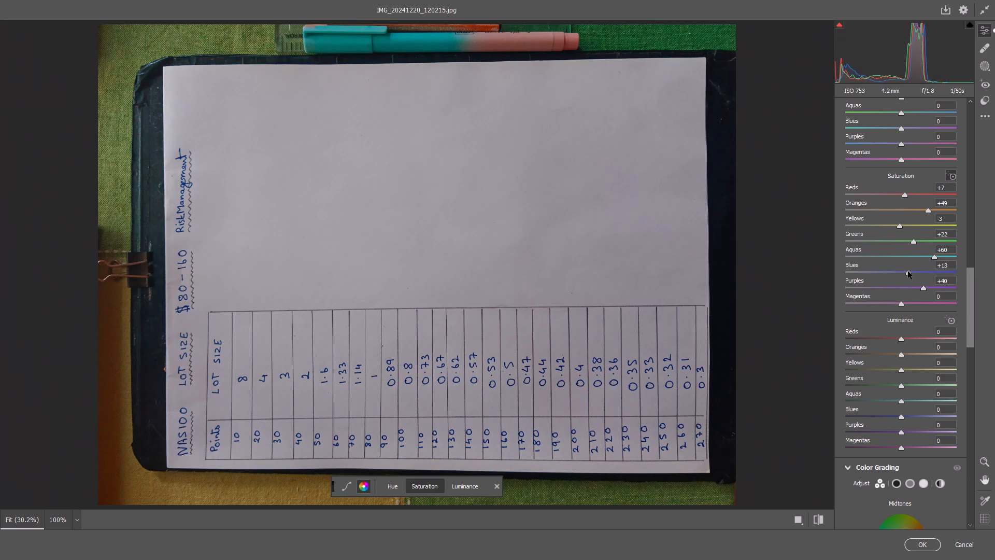
left_click_drag(908, 271, 911, 271)
Set the photo's detail to Sharpening 27, Noise Reduction 18 and Color Noise Reduction 18.
left_click_drag(972, 305, 966, 350)
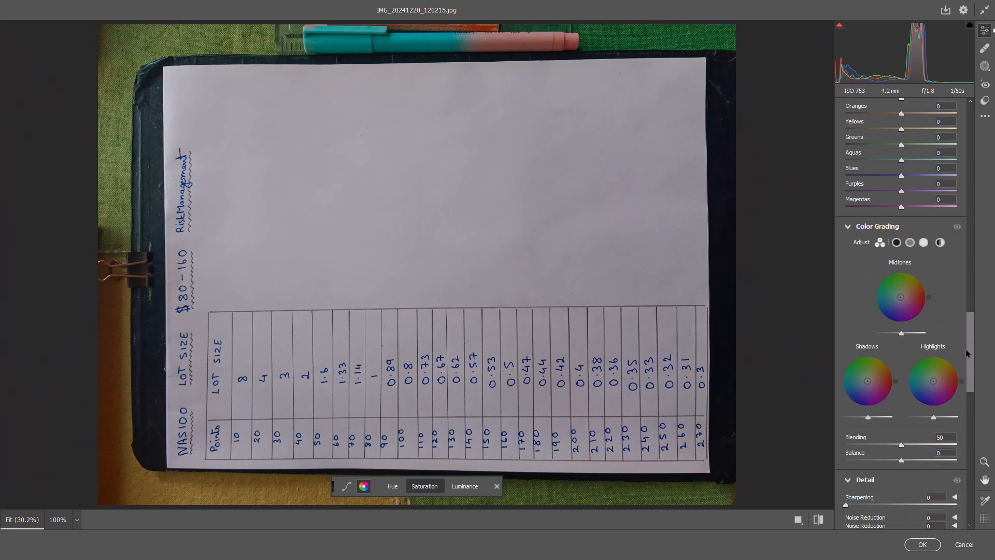
left_click_drag(966, 350, 960, 397)
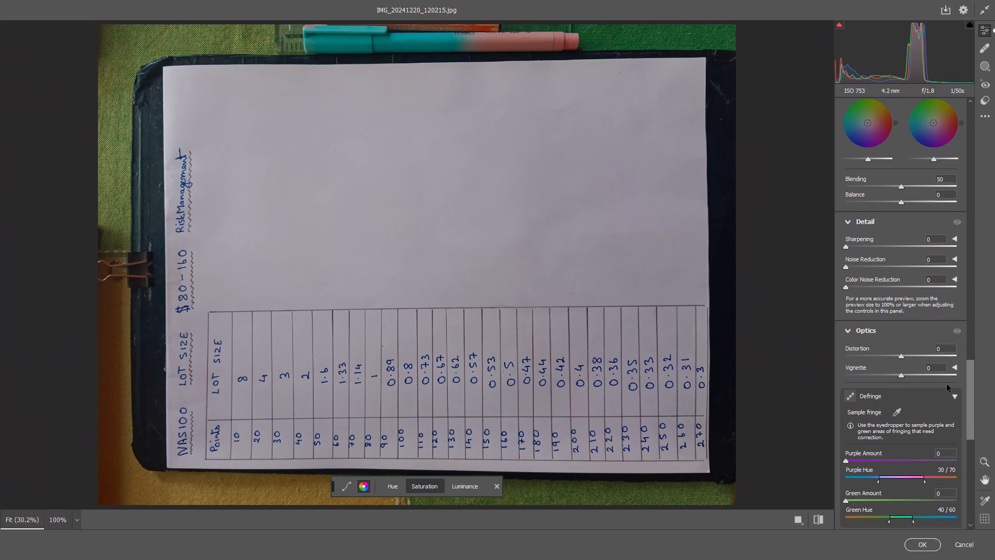
left_click_drag(855, 243, 861, 245)
left_click_drag(861, 245, 865, 247)
left_click_drag(860, 264, 862, 266)
left_click_drag(862, 266, 865, 267)
left_click(861, 287)
Lower the parametric tone curve's Lights to -26.
left_click_drag(972, 387, 967, 444)
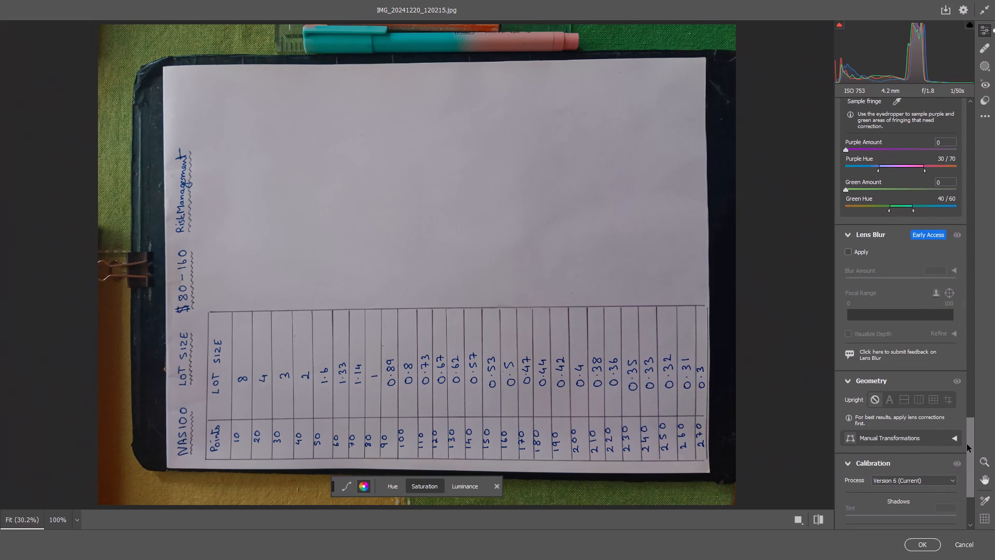
left_click_drag(967, 444, 988, 163)
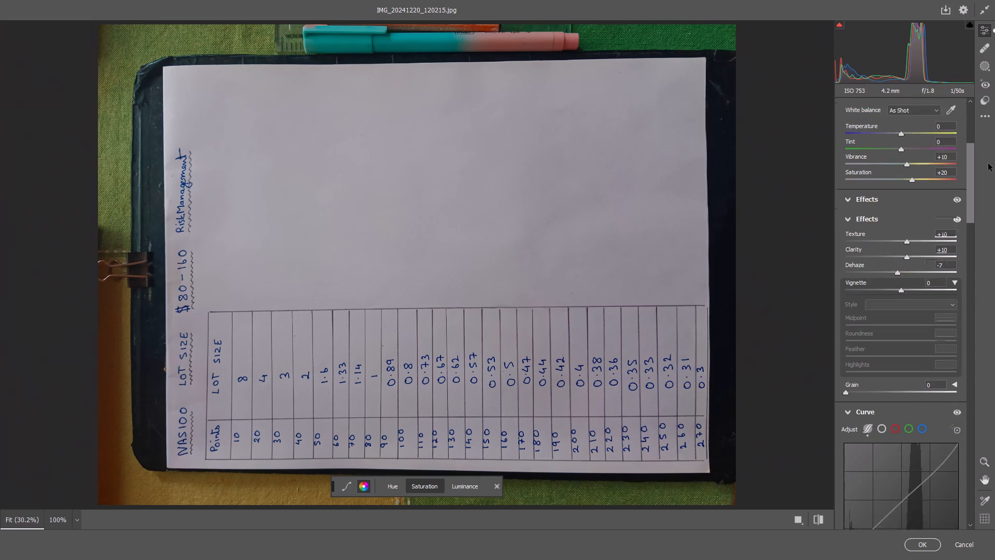
left_click_drag(988, 163, 982, 253)
left_click_drag(894, 132, 888, 132)
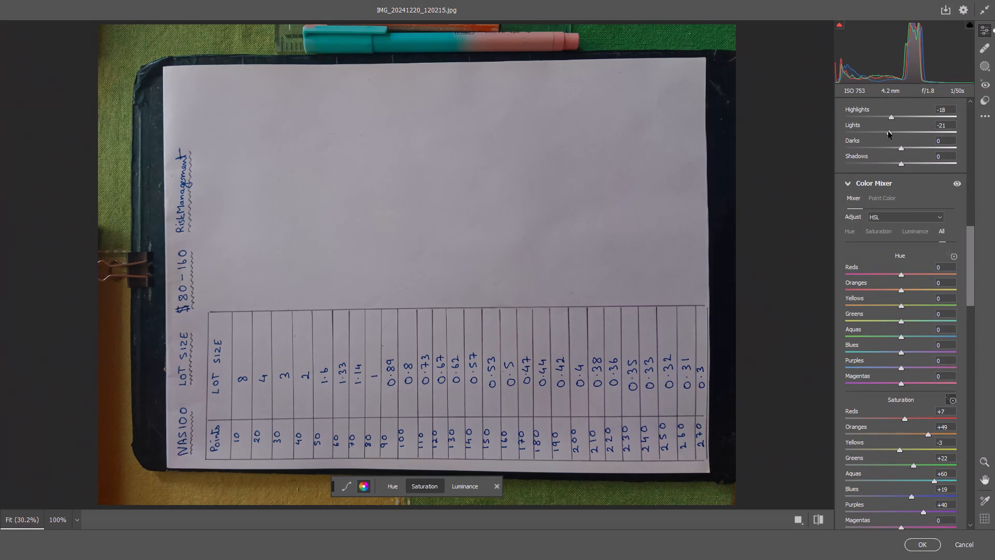
left_click_drag(888, 132, 886, 131)
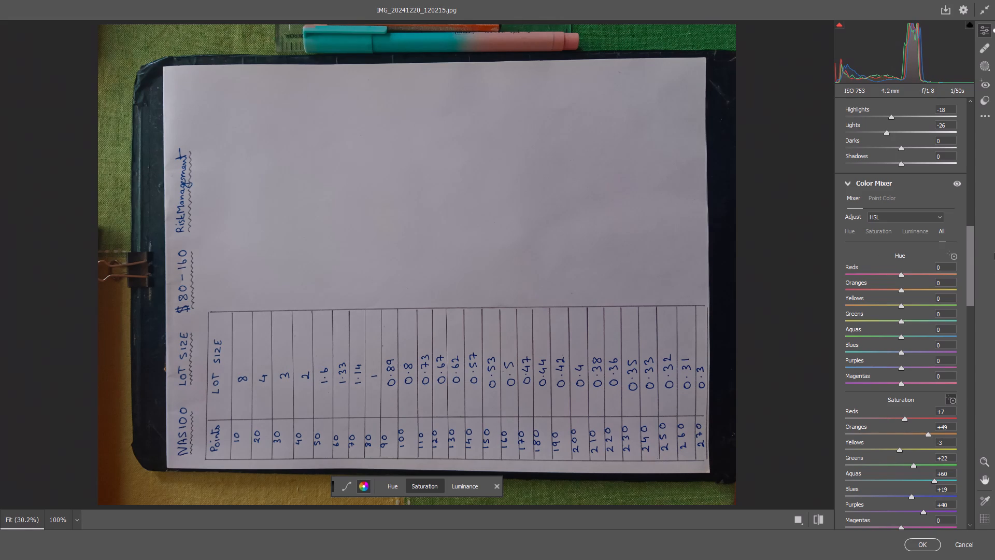
Apply the Camera Raw Filter adjustments to the photo.
left_click_drag(971, 245, 973, 386)
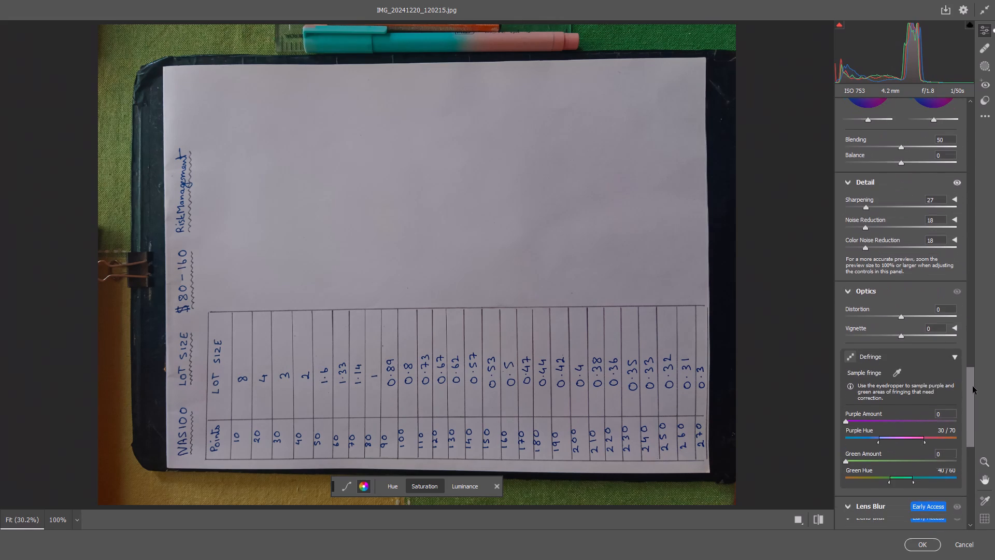
left_click_drag(973, 386, 971, 386)
left_click_drag(971, 386, 971, 394)
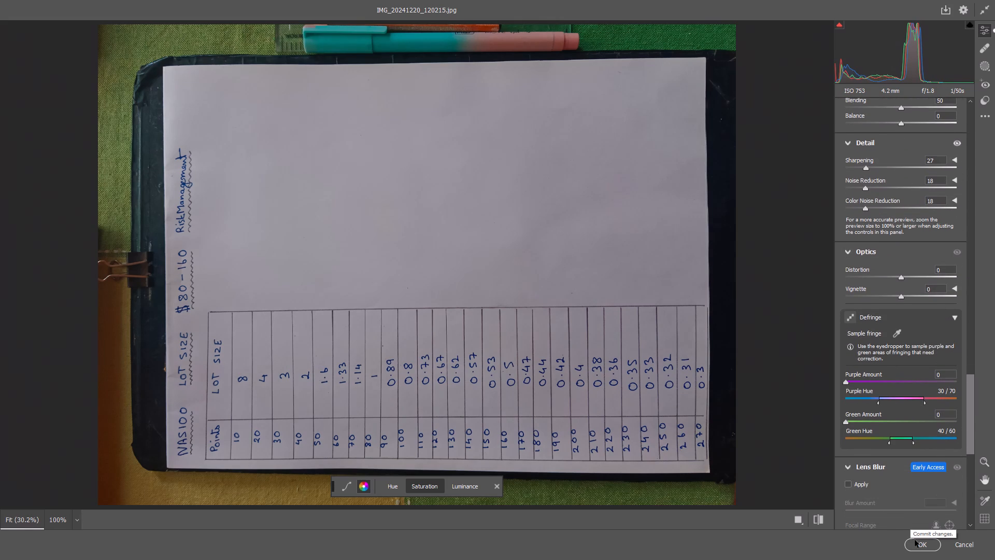
left_click(915, 540)
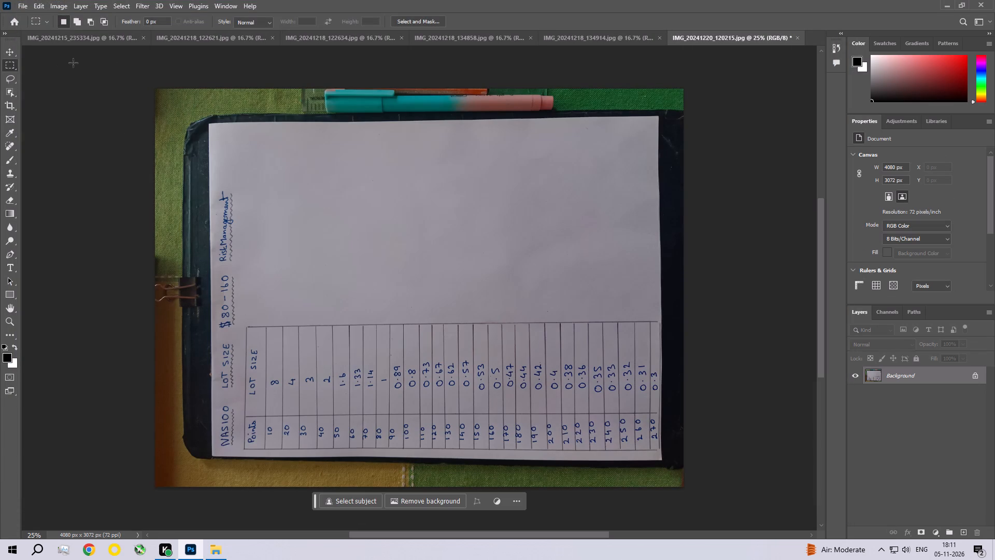
Remove the small specks on the clipboard's dark edge beside the paper with a Content-Aware fill of a rectangular selection, then deselect.
key("ctrl+space")
key("ctrl+space")
key("ctrl+space")
key("ctrl+space")
key("ctrl+space")
key("ctrl+space")
key("ctrl+space")
key("ctrl+space")
key("ctrl+space")
key("ctrl+space")
key("ctrl+space")
key("ctrl+space")
key("ctrl+space")
key("ctrl+space")
key("ctrl+space")
key("ctrl+space")
key("ctrl+space")
key("ctrl+space")
key("ctrl+space")
key("ctrl+space")
triple_click(669, 163, "ctrl")
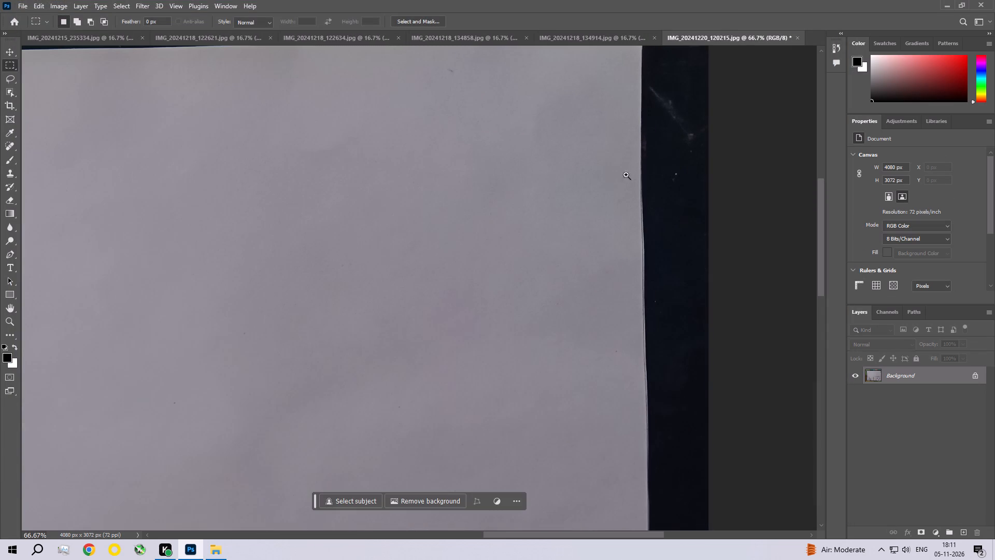
left_click_drag(662, 160, 695, 199)
left_click(35, 3)
left_click(52, 169)
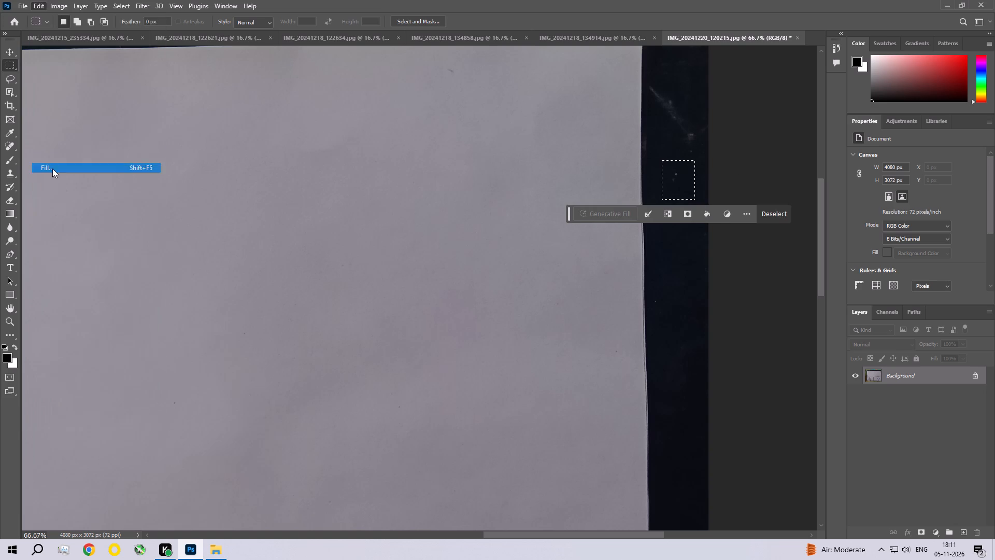
left_click(558, 137)
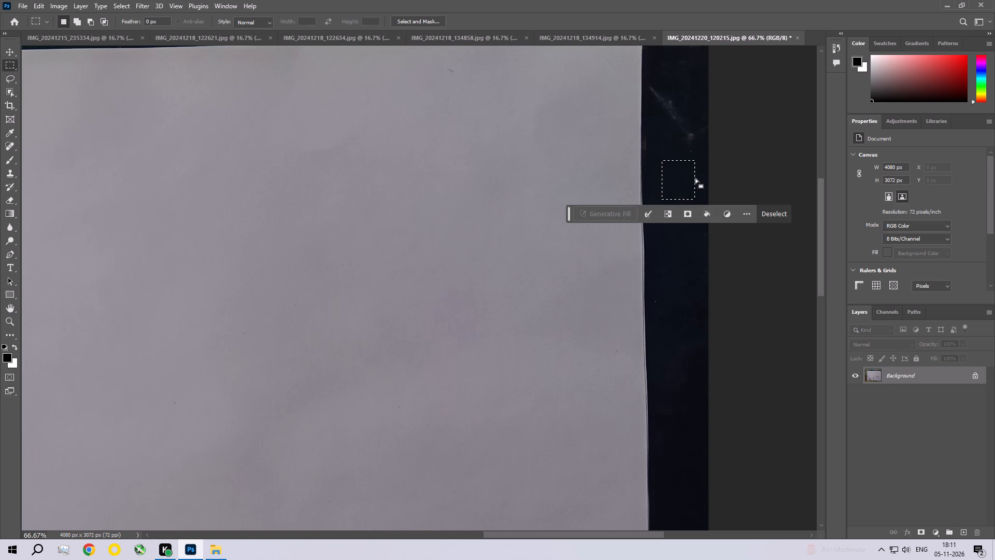
key("ctrl+d")
Remove the pale diagonal scratch on the clipboard's dark edge by selecting a rectangle around it and filling it with Content-Aware.
left_click_drag(646, 80, 677, 121)
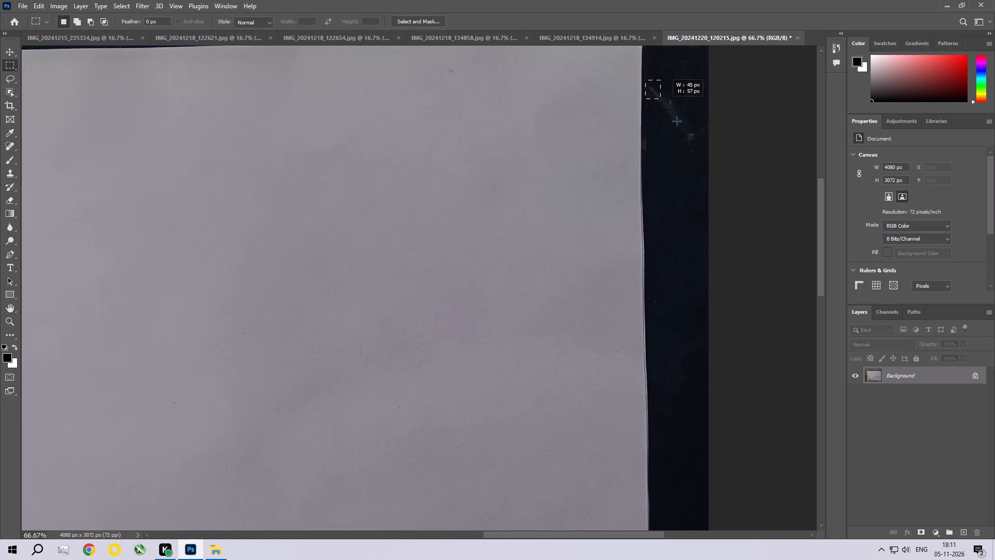
left_click_drag(677, 121, 706, 162)
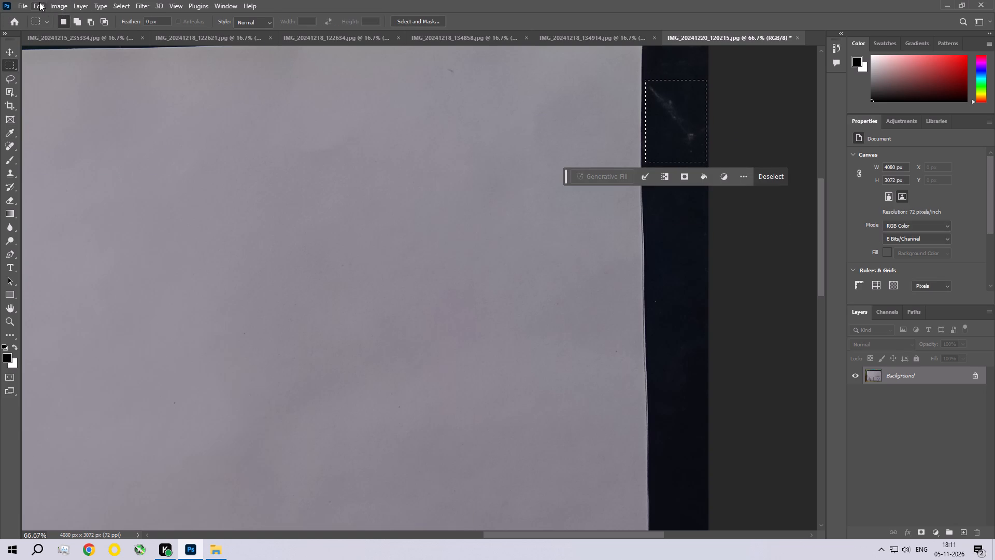
left_click(39, 2)
left_click(63, 166)
left_click(568, 137)
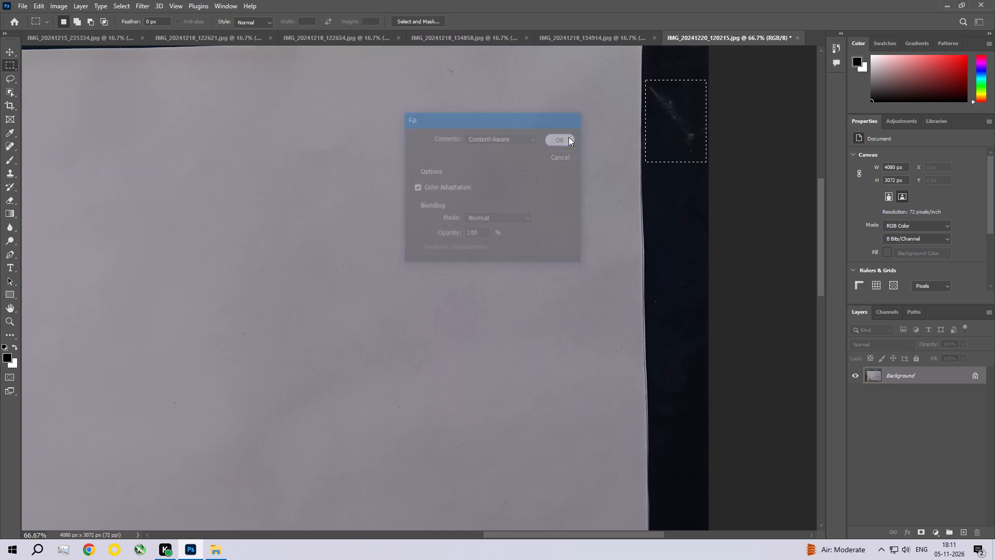
Remove the small mark near the paper's top edge with a Content-Aware fill of a rectangular selection, then deselect.
left_click_drag(417, 62, 493, 114)
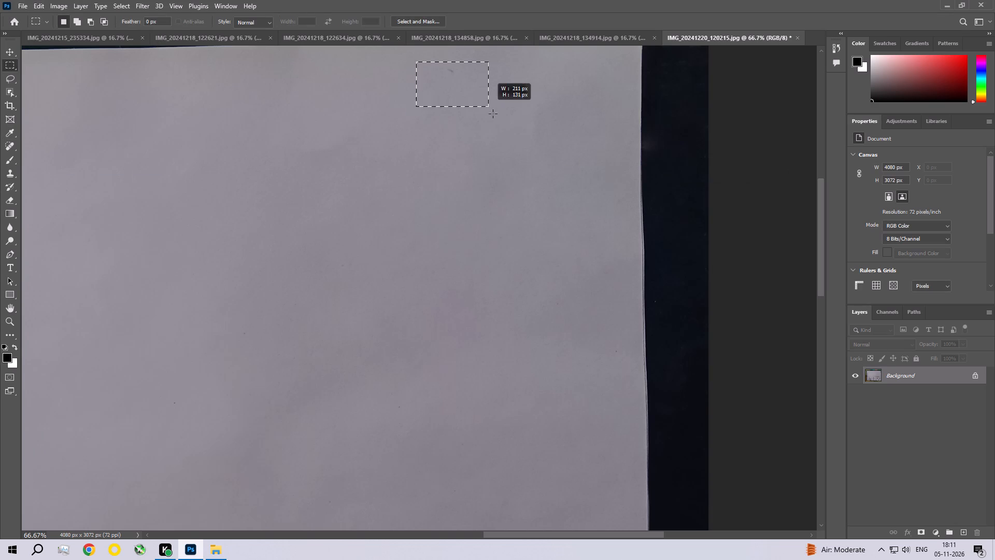
left_click_drag(493, 114, 495, 117)
left_click(38, 3)
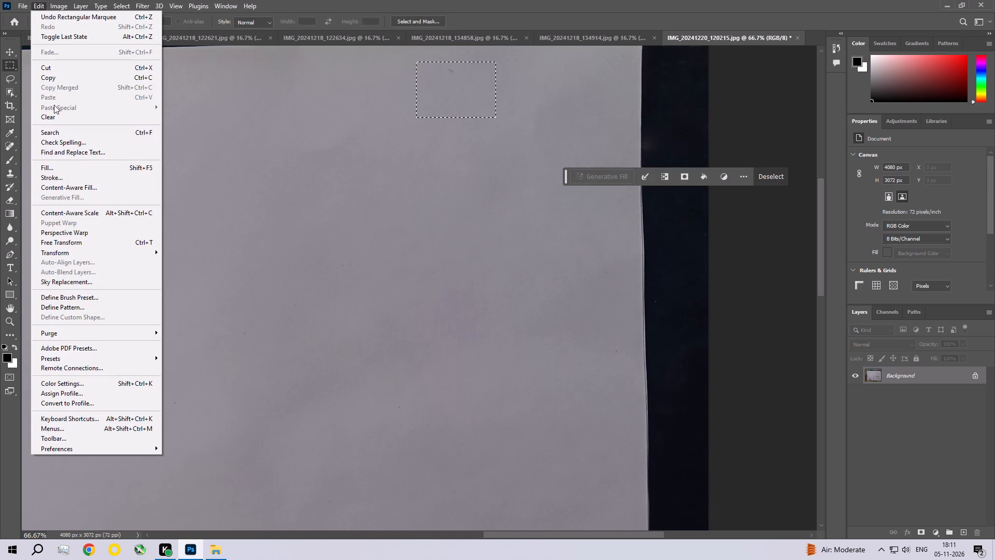
left_click(55, 168)
left_click(557, 137)
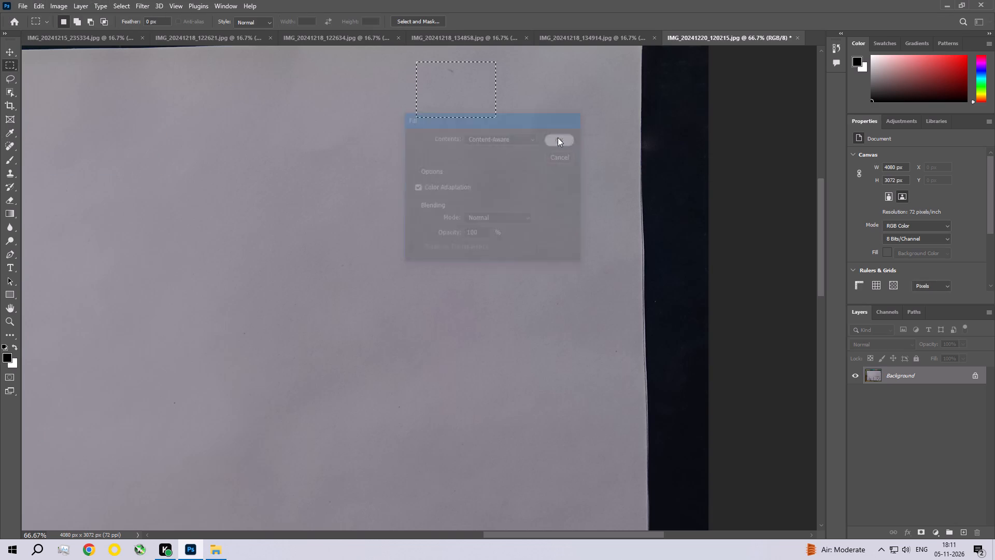
key("ctrl+d")
Remove the dark speck on the blank paper just above the table's top line with a rectangular Content-Aware fill, then deselect.
key("space")
key("space")
key("space")
key("space")
key("space")
key("space")
key("space")
key("space")
key("space")
key("space")
key("space")
key("space")
key("space")
key("space")
key("space")
key("space")
key("space")
key("space")
left_click_drag(514, 117, 484, 273)
key("space")
key("space")
key("space")
key("space")
key("space")
key("space")
key("space")
key("space")
key("space")
key("space")
key("space")
key("space")
key("space")
key("space")
key("space")
key("space")
key("space")
key("space")
key("space")
key("space")
left_click_drag(460, 330, 537, 134)
left_click_drag(425, 246, 481, 197)
left_click_drag(466, 389, 499, 416)
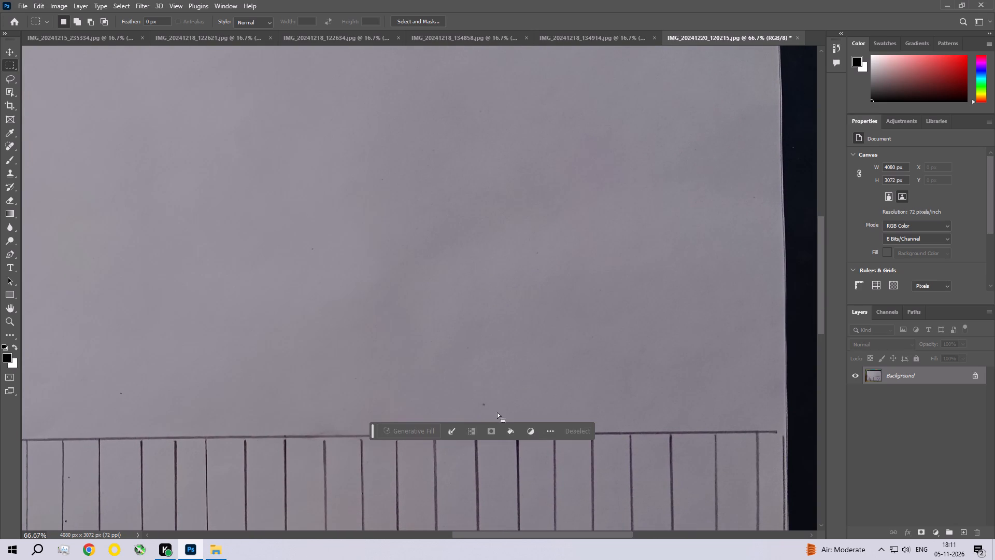
left_click(37, 3)
left_click(54, 167)
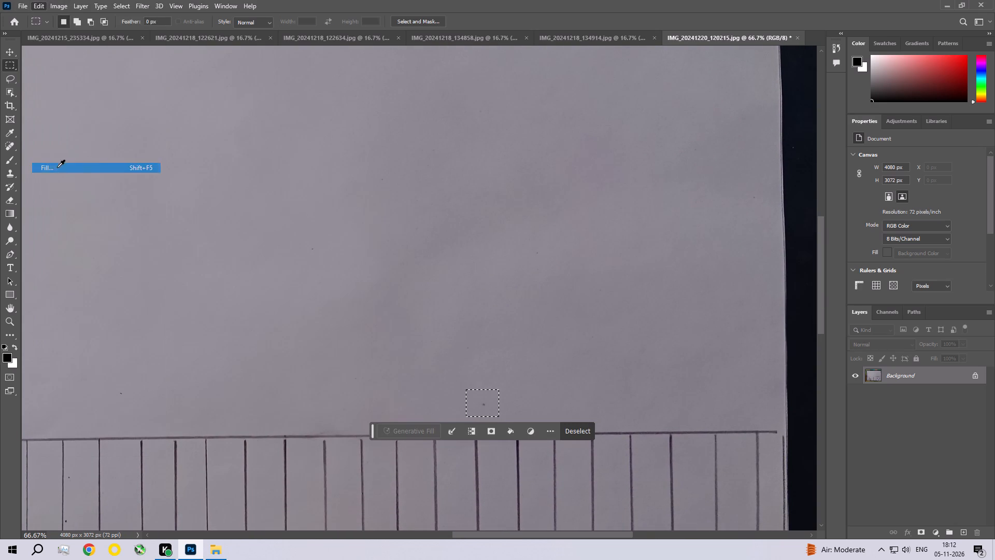
left_click(554, 139)
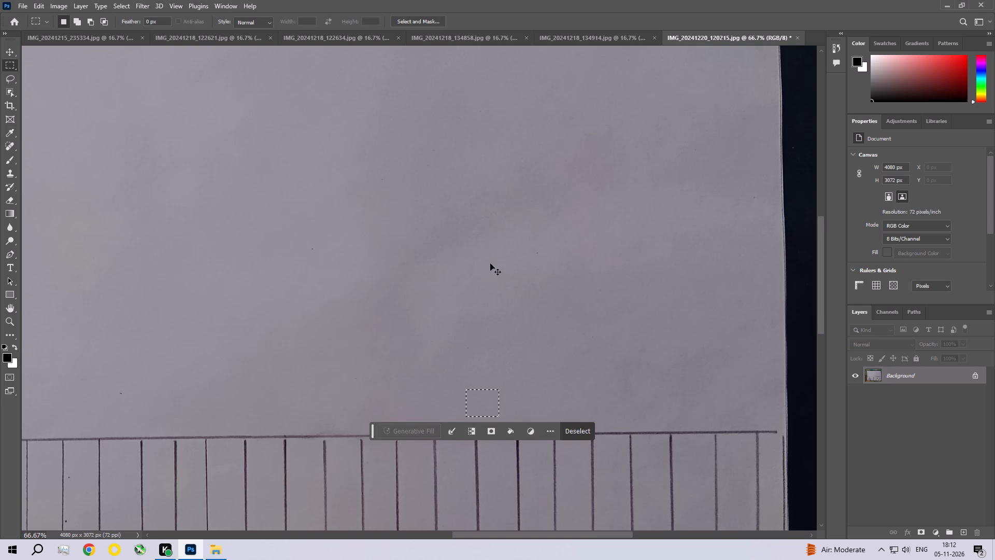
key("ctrl+d")
Remove the dark speck beside the dividing line, high in the table column holding lot size 2, with a rectangular Content-Aware fill.
key("space")
key("space")
key("space")
key("space")
key("space")
key("space")
key("space")
key("space")
key("space")
key("space")
key("space")
key("space")
key("space")
key("space")
key("space")
key("space")
key("space")
key("space")
key("space")
key("space")
left_click_drag(247, 259, 573, 268)
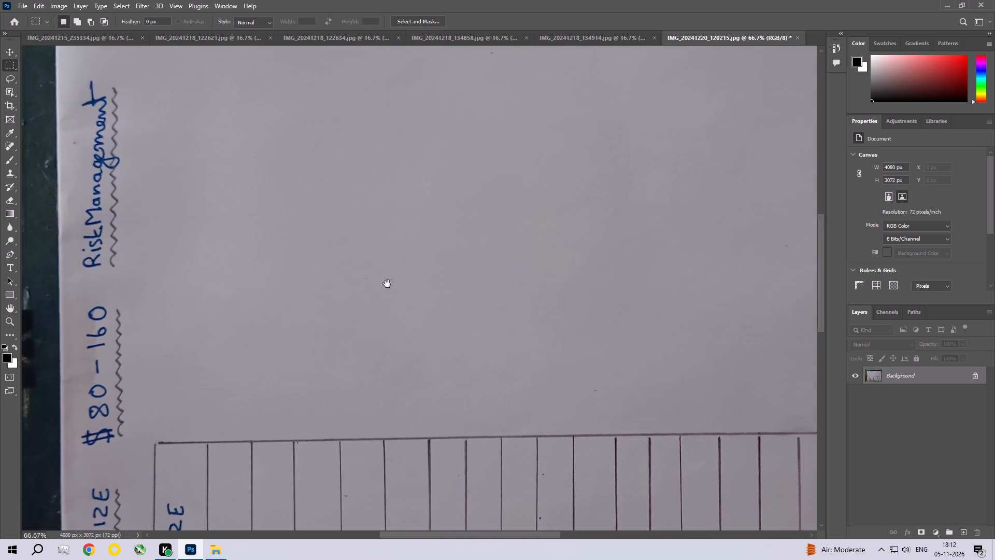
left_click_drag(382, 310, 351, 192)
left_click_drag(351, 259, 403, 291)
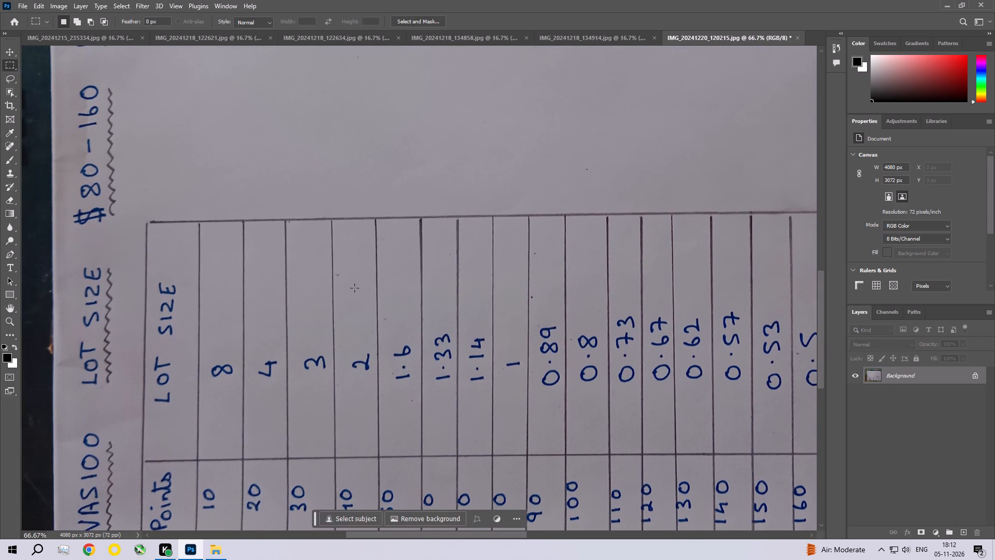
key("ctrl+space")
key("ctrl+space")
key("ctrl+space")
key("ctrl+space")
key("ctrl+space")
key("ctrl+space")
key("ctrl+space")
double_click(352, 280, "ctrl")
left_click_drag(300, 253, 316, 279)
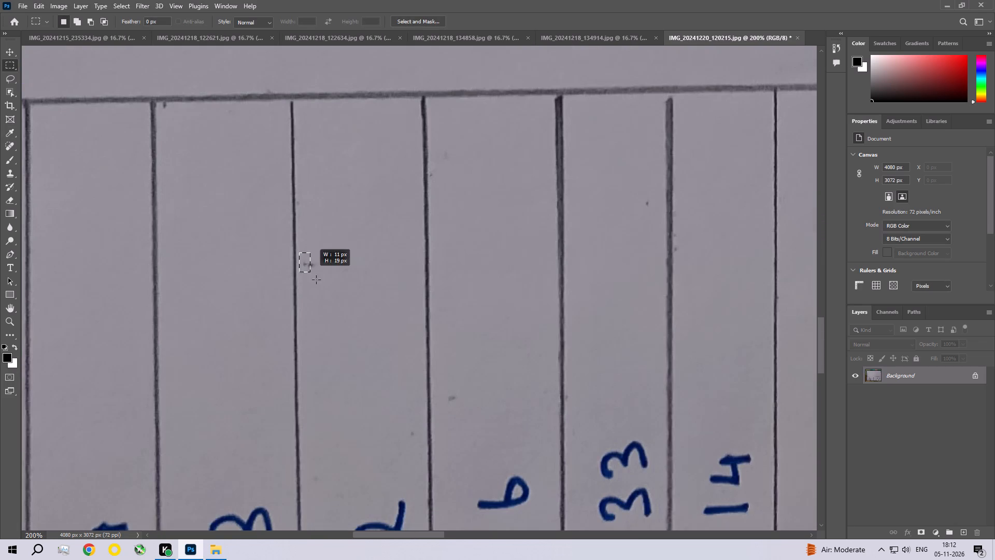
left_click_drag(316, 279, 324, 286)
left_click(32, 3)
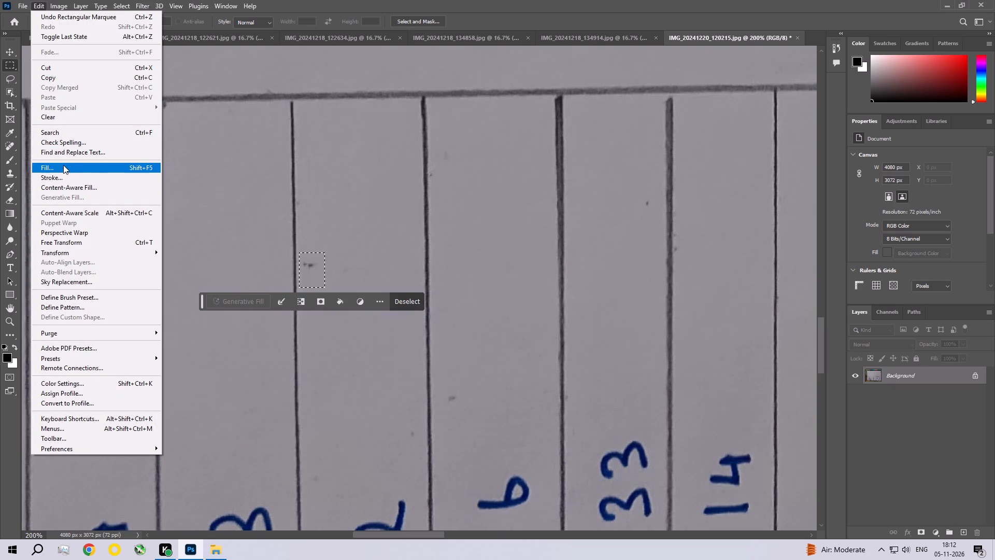
left_click(63, 164)
left_click(571, 139)
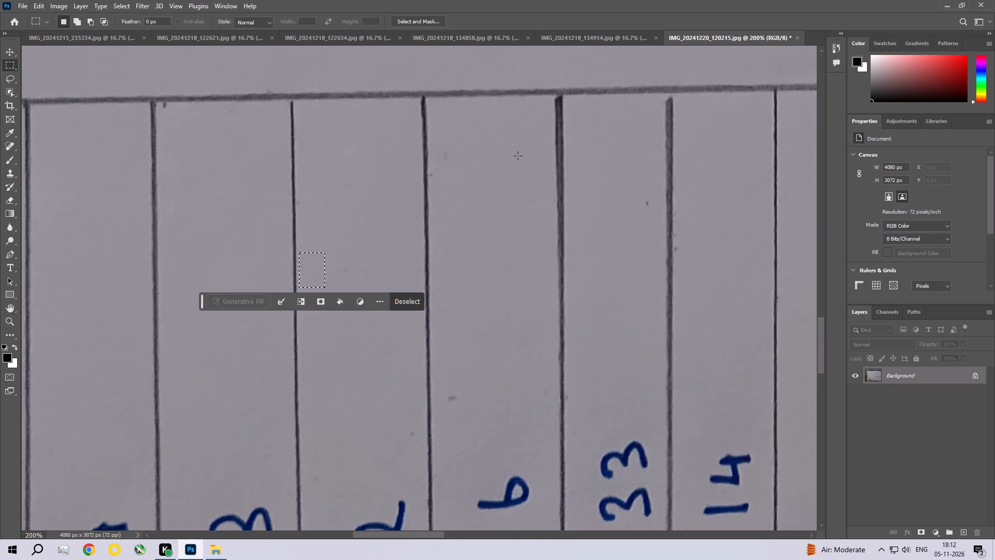
Remove the tiny speck high in the 1.33 column of the table with a rectangular Content-Aware fill, then deselect.
left_click_drag(633, 185, 655, 215)
left_click(40, 6)
left_click(55, 170)
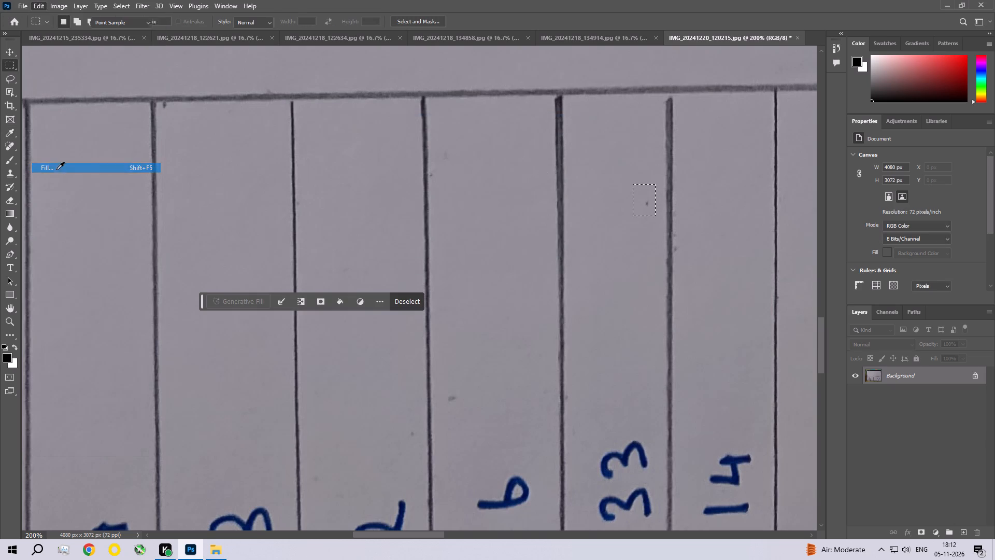
left_click(560, 136)
key("ctrl+d")
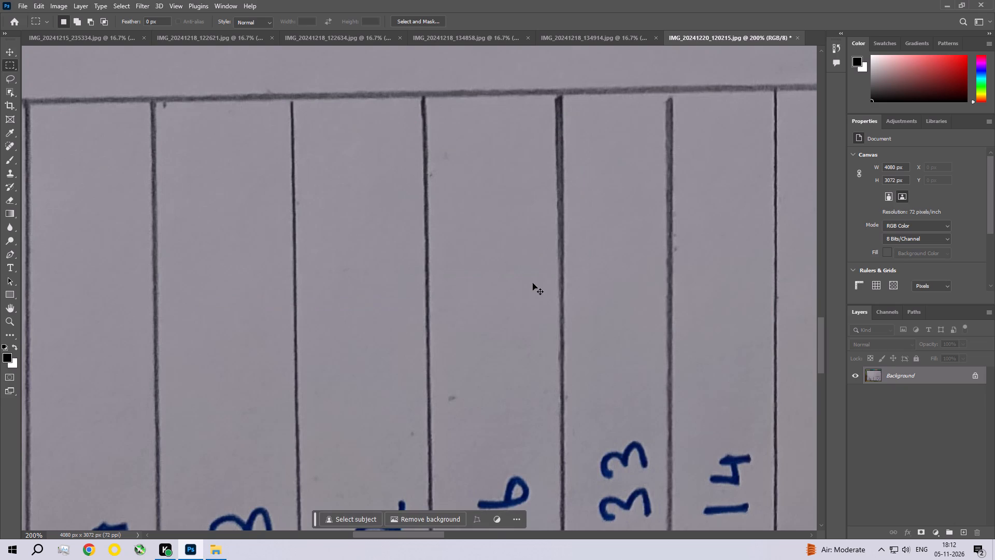
Remove the grey speck above the value in the 1.6 column with a rectangular Content-Aware fill, then deselect.
left_click_drag(443, 387, 465, 417)
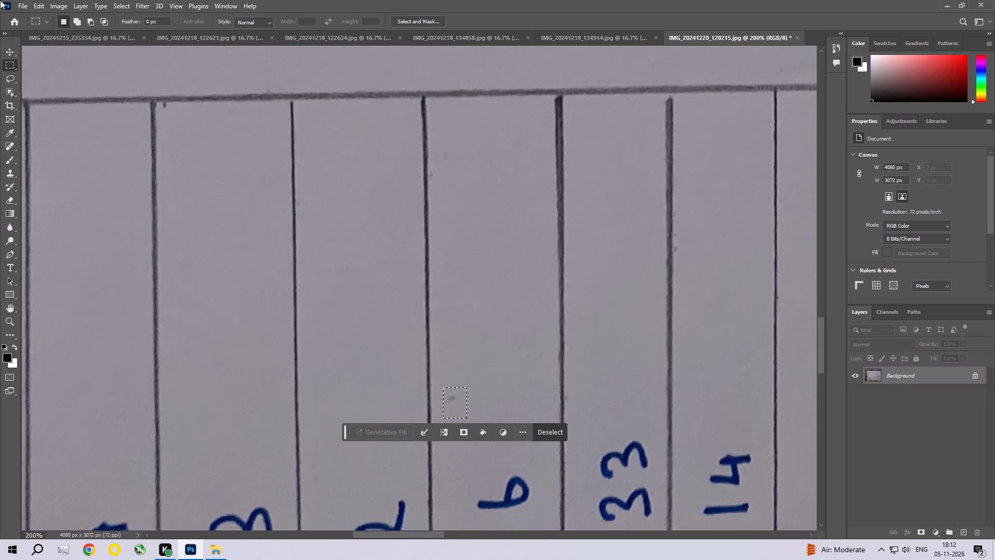
left_click(42, 2)
left_click(61, 161)
left_click(60, 167)
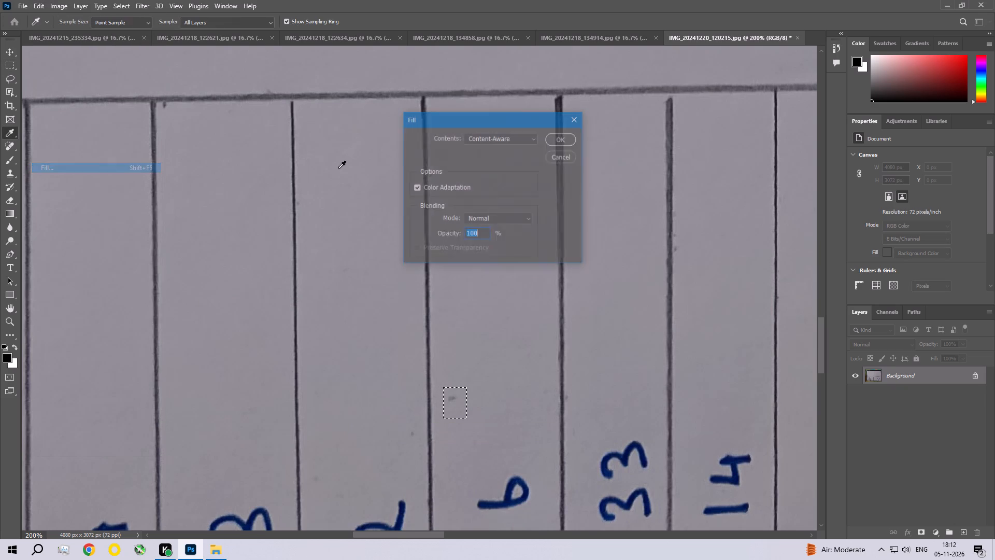
left_click(563, 136)
key("ctrl+d")
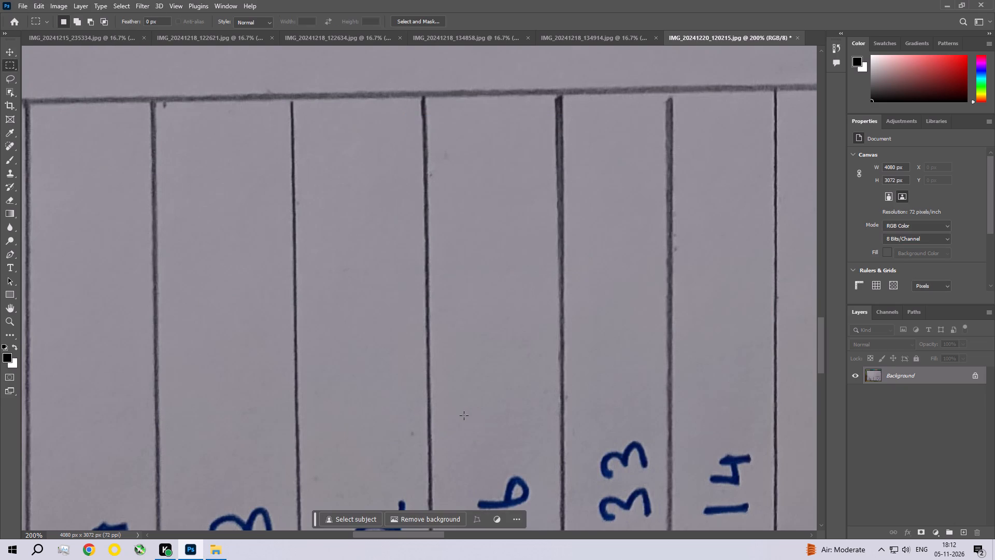
Remove the faint speck above the handwritten 2, near the line shared with the 3 column, using a rectangular Content-Aware fill; deselect.
key("space")
key("space")
key("space")
key("space")
key("space")
key("space")
key("space")
key("space")
key("space")
key("space")
key("space")
key("space")
left_click_drag(495, 418, 499, 301)
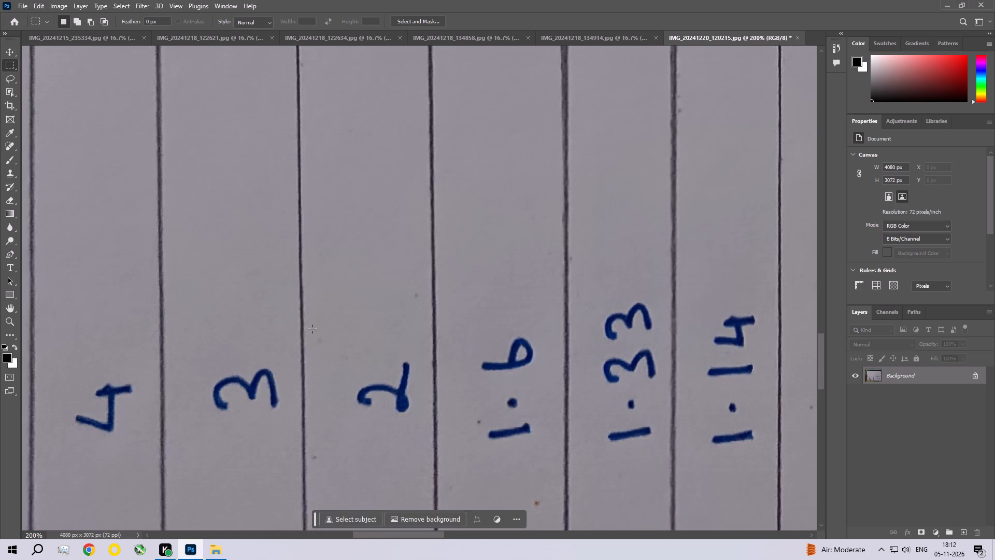
left_click_drag(312, 329, 332, 354)
left_click(39, 2)
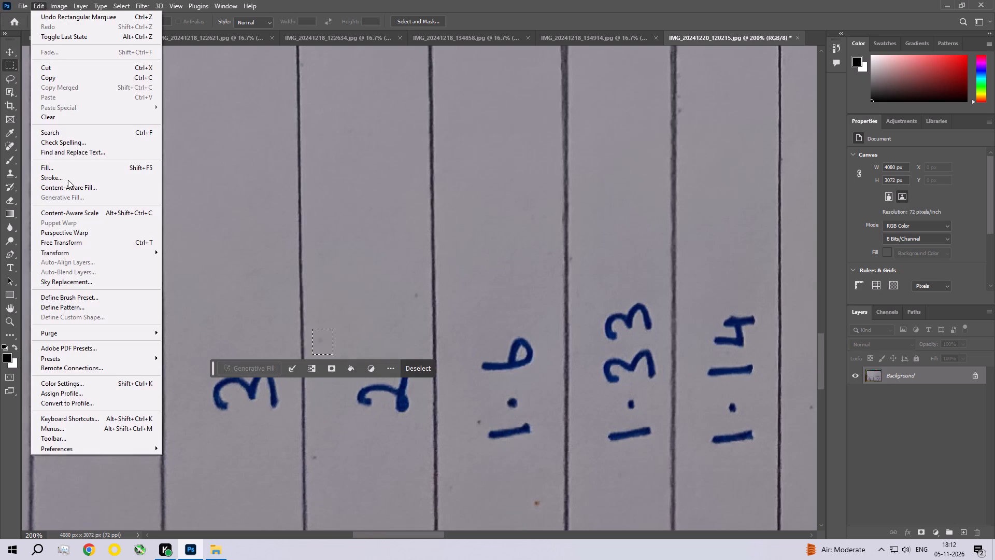
left_click(70, 170)
left_click(566, 138)
key("ctrl+d")
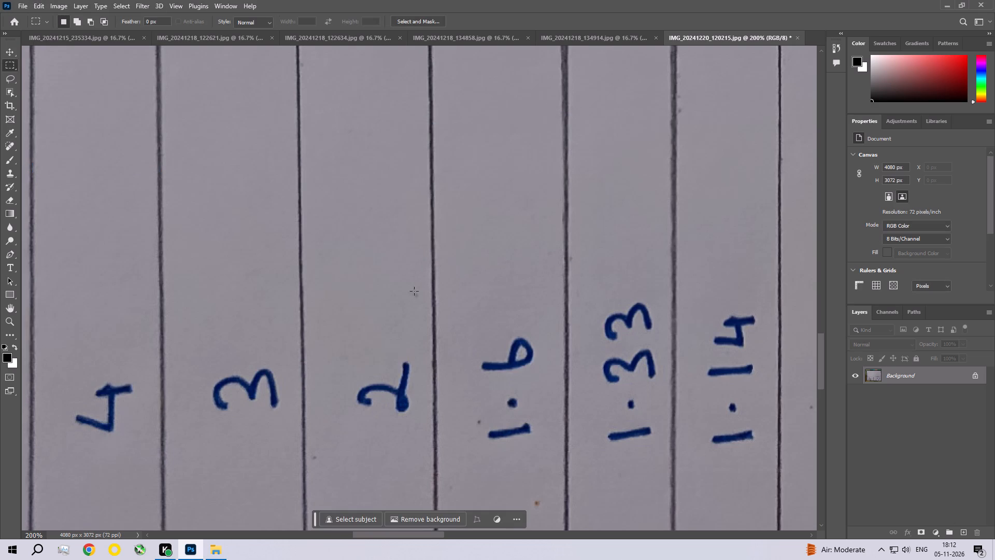
Remove the speck above the handwritten 2, near the line shared with the 1.6 column, using a rectangular Content-Aware fill; deselect.
left_click_drag(406, 285, 423, 304)
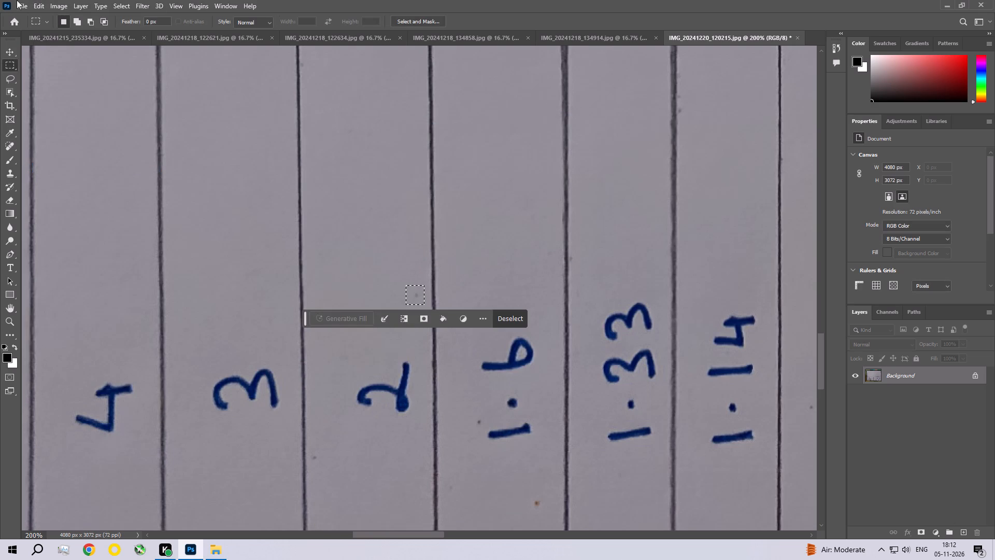
left_click(39, 4)
left_click(51, 165)
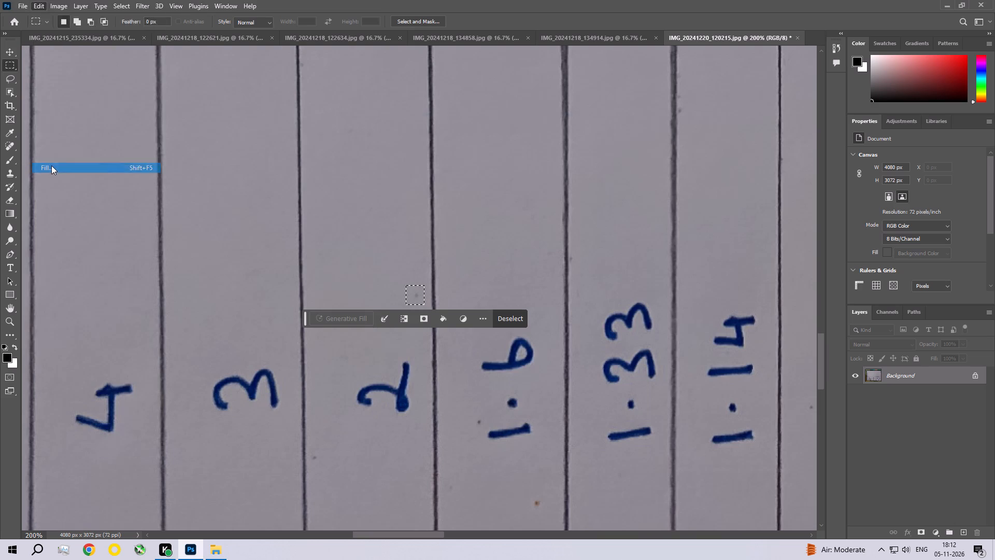
left_click(558, 135)
key("ctrl+d")
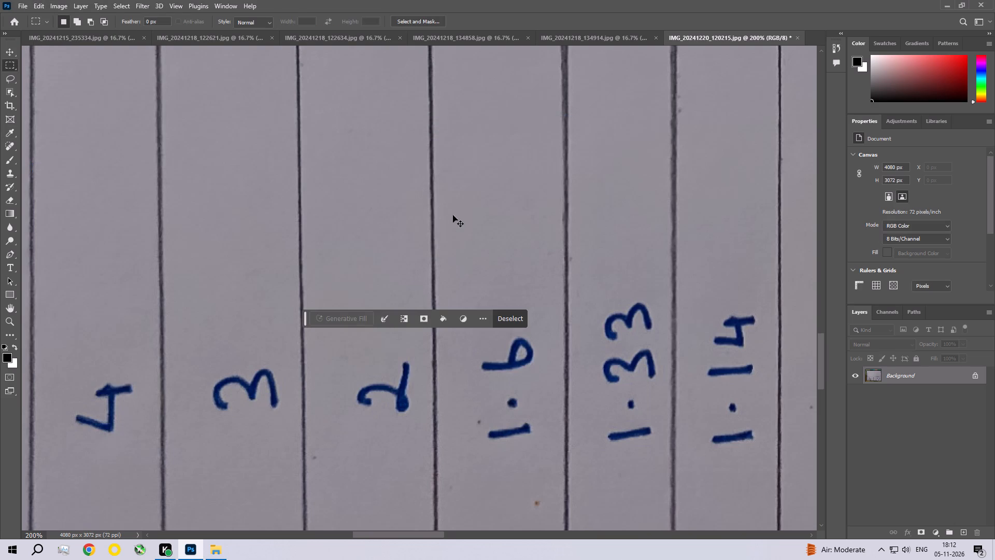
Remove the brown spot below the value in the 1.6 column with a rectangular Content-Aware fill, then deselect.
key("space")
key("space")
key("space")
key("space")
key("space")
key("space")
key("space")
key("space")
key("space")
key("space")
key("space")
key("space")
key("space")
key("space")
key("space")
key("space")
left_click_drag(508, 376, 471, 248)
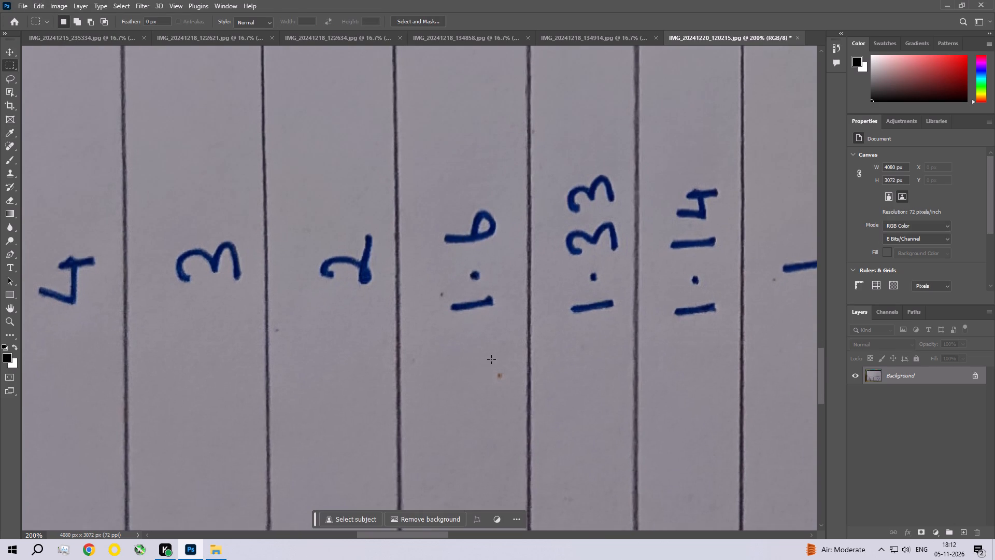
left_click_drag(489, 357, 511, 394)
left_click(42, 6)
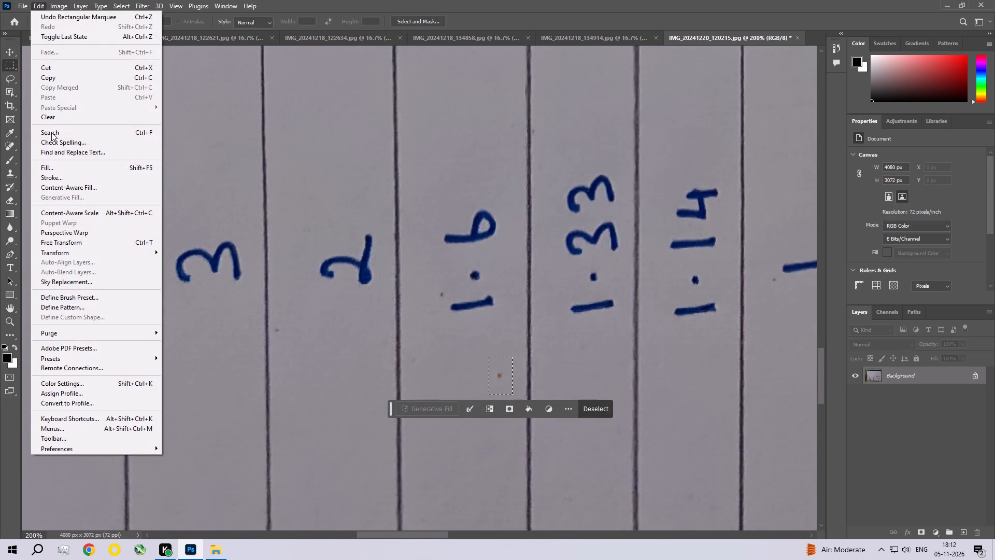
left_click(55, 166)
left_click(551, 137)
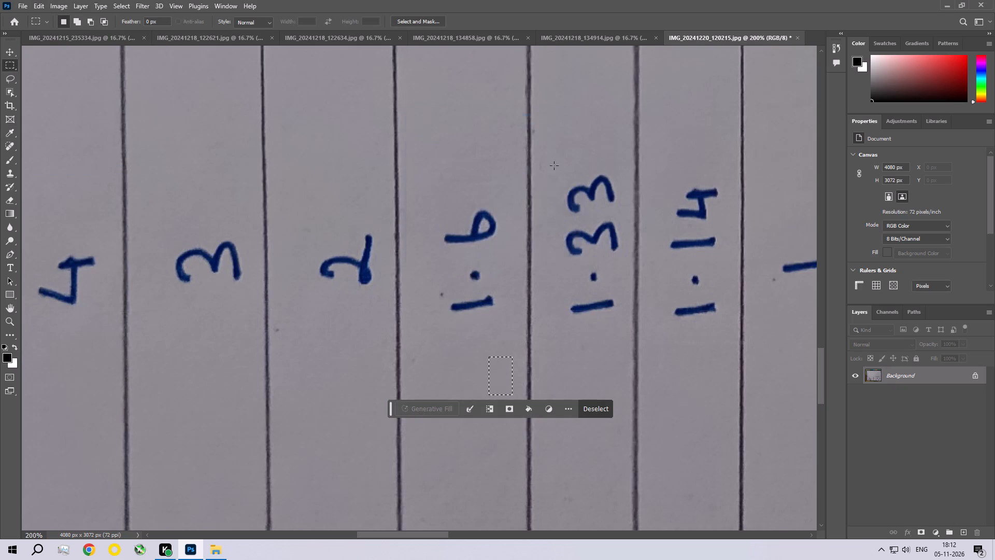
key("ctrl+d")
Remove the faint speck below the 1.6 value, near the line shared with the 2 column, using a rectangular Content-Aware fill; deselect.
key("space")
key("space")
key("space")
key("space")
key("space")
key("space")
key("space")
key("space")
key("space")
key("space")
key("space")
key("space")
key("space")
key("space")
key("space")
left_click_drag(471, 339, 532, 275)
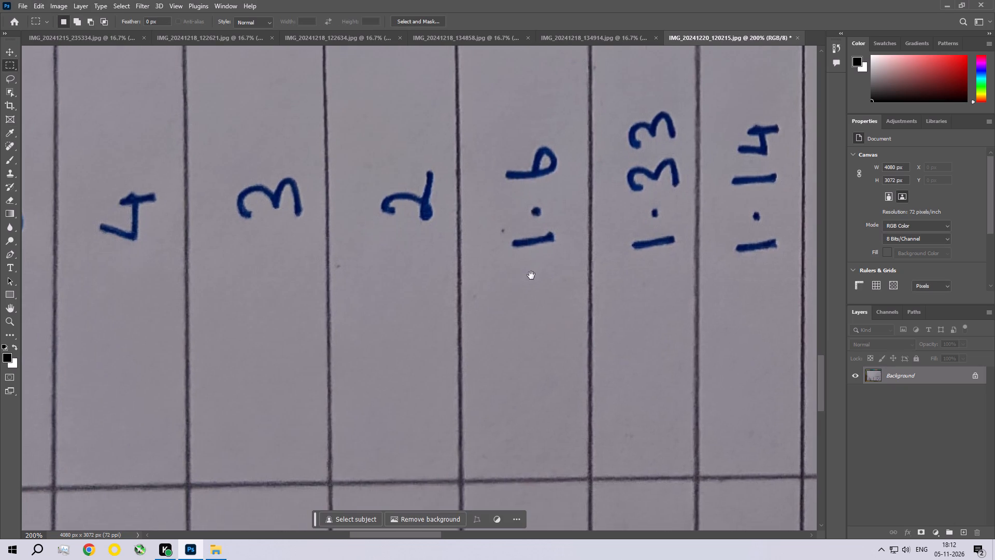
left_click_drag(466, 286, 485, 309)
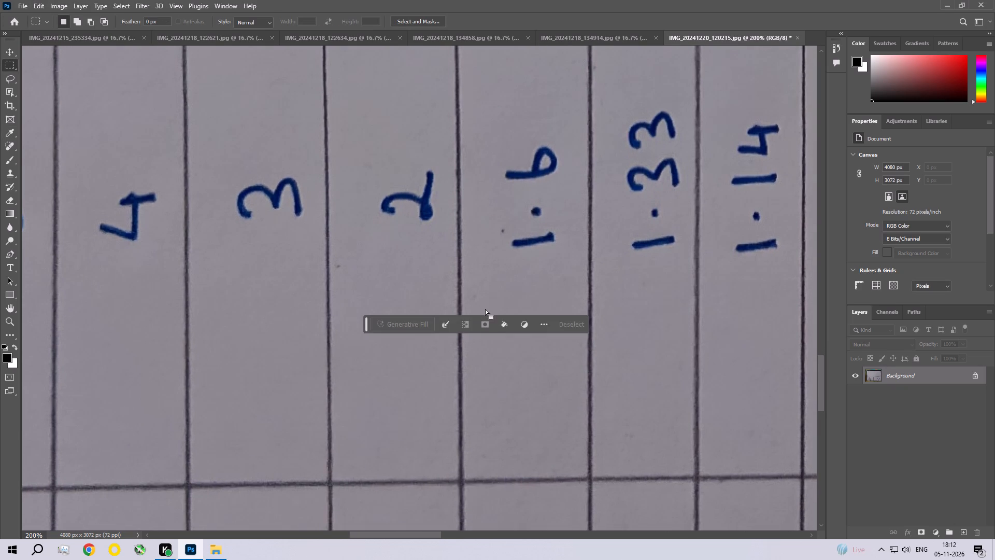
left_click(43, 1)
left_click(88, 166)
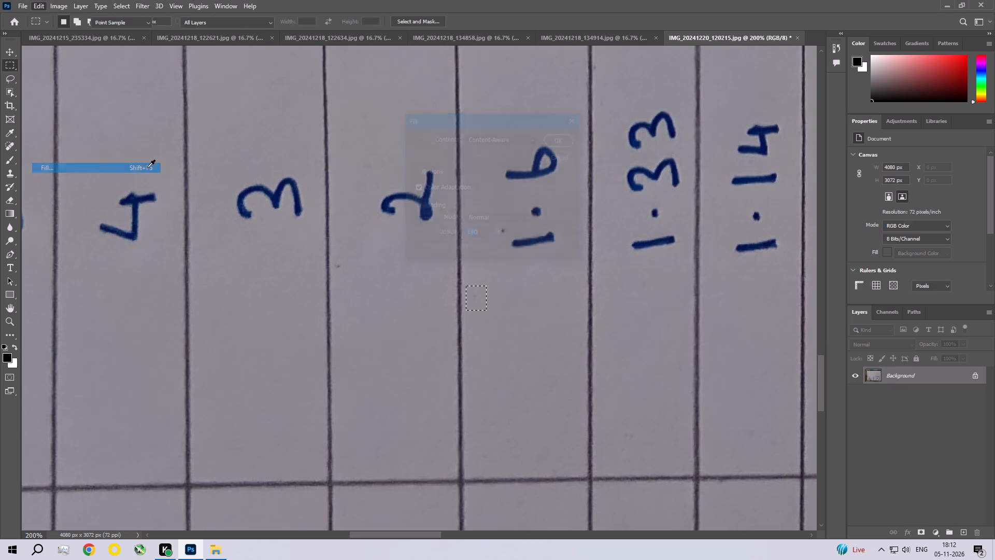
left_click(569, 137)
key("ctrl+d")
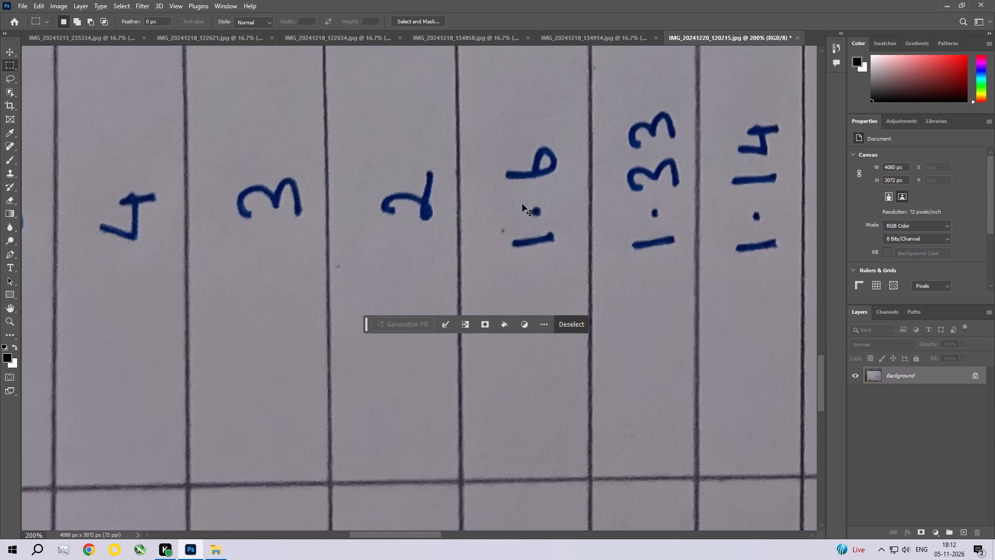
Remove the speck below the handwritten 2, near the line shared with the 3 column, using a rectangular Content-Aware fill; deselect.
left_click_drag(332, 257, 351, 279)
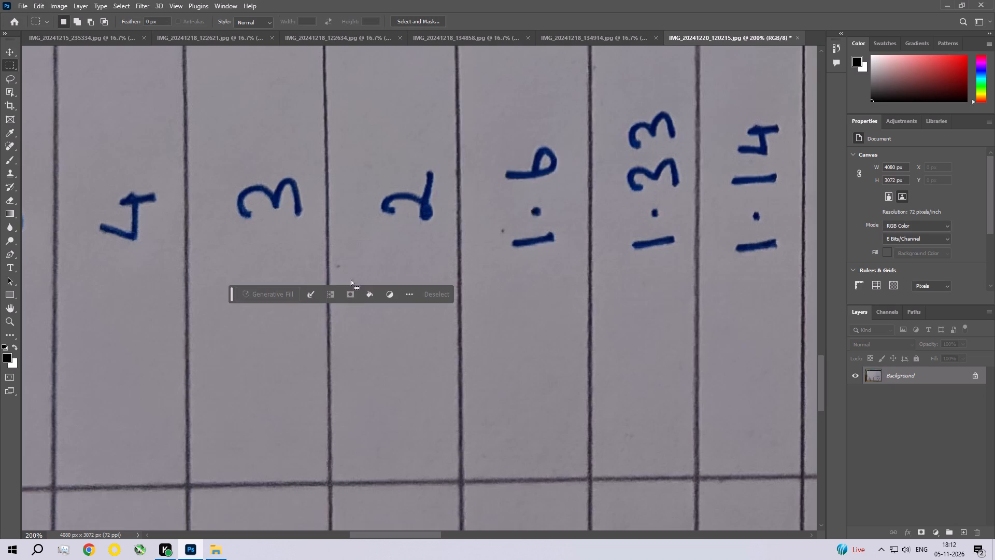
left_click(40, 5)
left_click(57, 170)
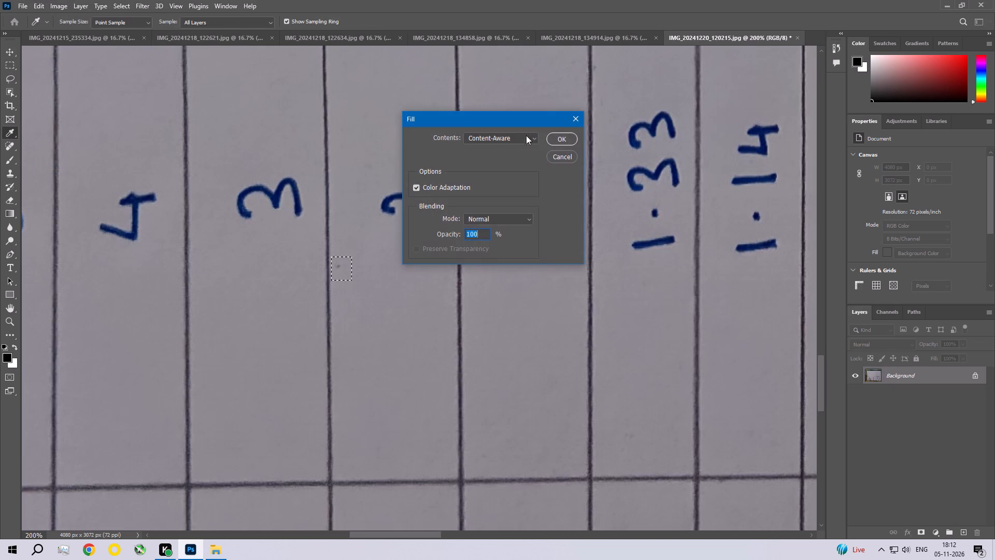
left_click(563, 143)
key("ctrl+d")
Remove the dark speck beside the 1 of the 1.6 value, on the 2-column side, with a rectangular Content-Aware fill; deselect.
key("space")
key("space")
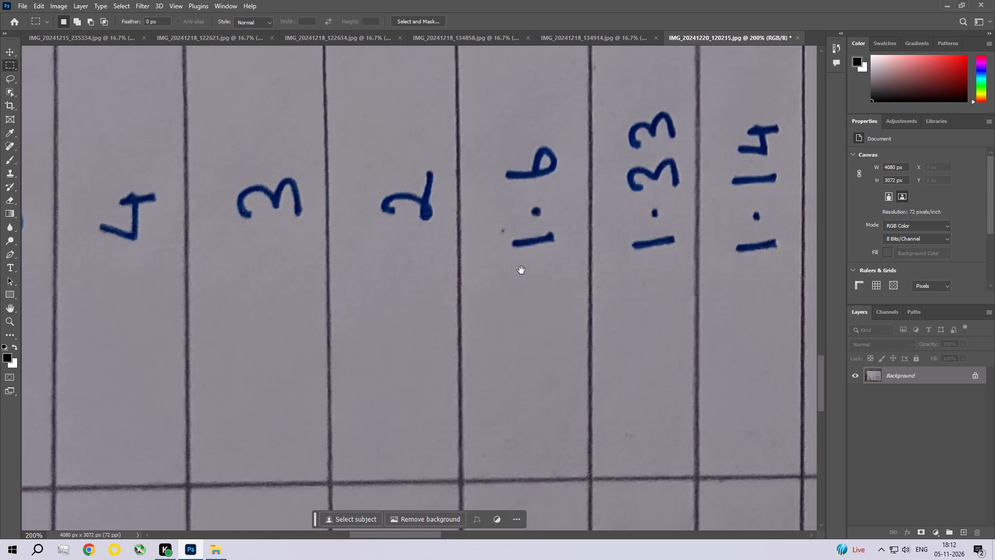
left_click_drag(493, 221, 509, 238)
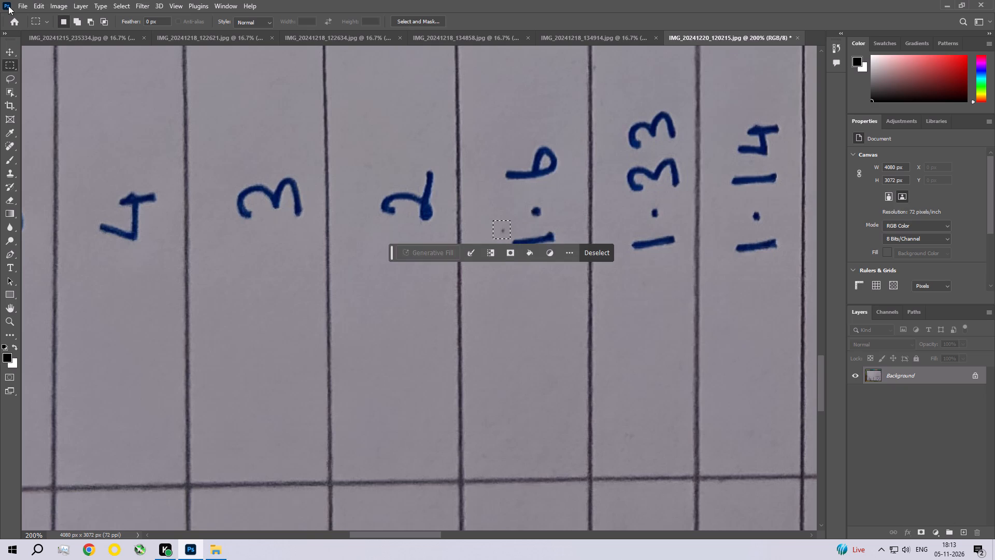
left_click(49, 0)
left_click(77, 166)
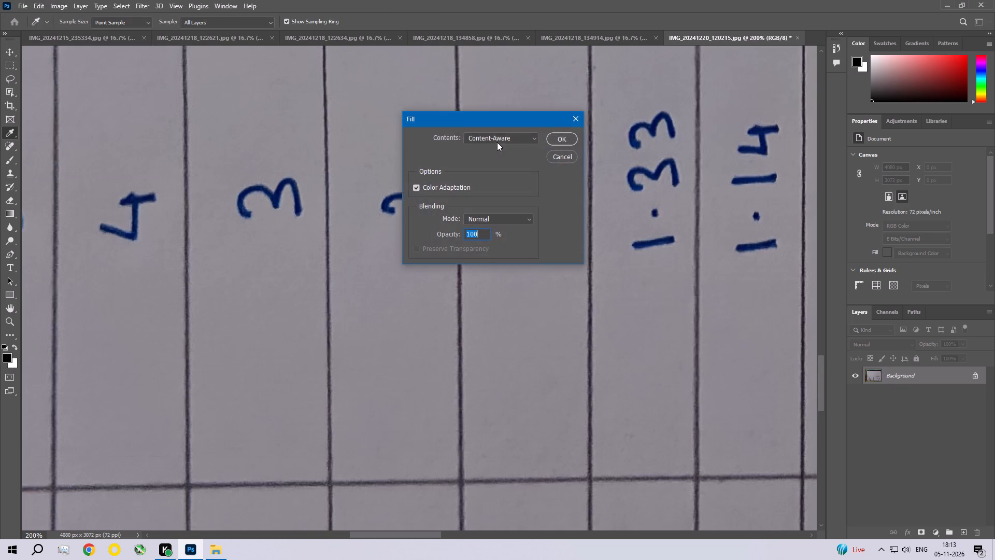
left_click(561, 137)
key("ctrl+d")
Remove the black dot well above the 0.89 value, near the line shared with the 1 column, using a rectangular Content-Aware fill; deselect.
key("space")
key("space")
key("space")
key("space")
key("space")
key("space")
key("space")
key("space")
key("space")
key("space")
key("space")
key("space")
key("space")
key("space")
key("space")
key("space")
key("space")
key("space")
key("space")
key("space")
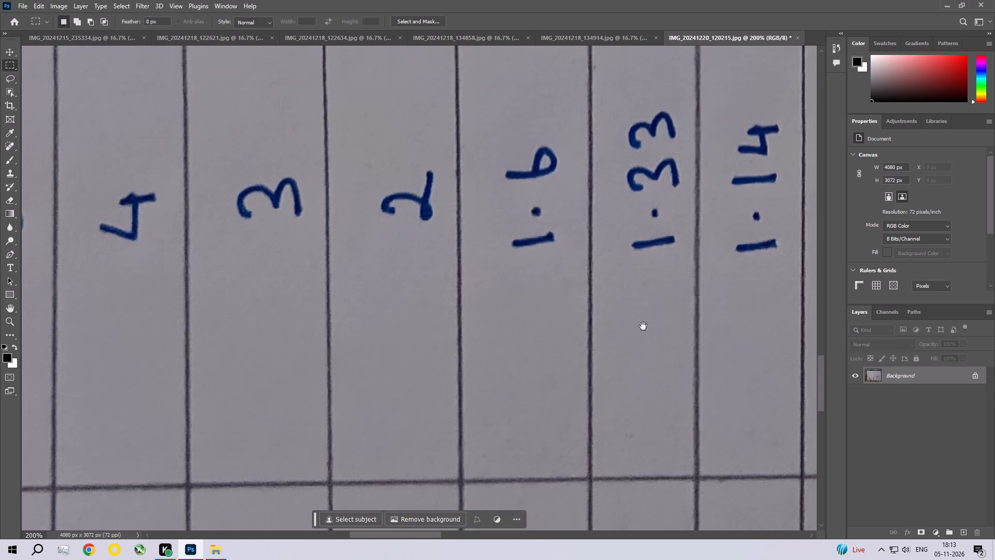
left_click_drag(651, 326, 368, 300)
left_click_drag(636, 302, 322, 319)
left_click_drag(443, 207, 443, 225)
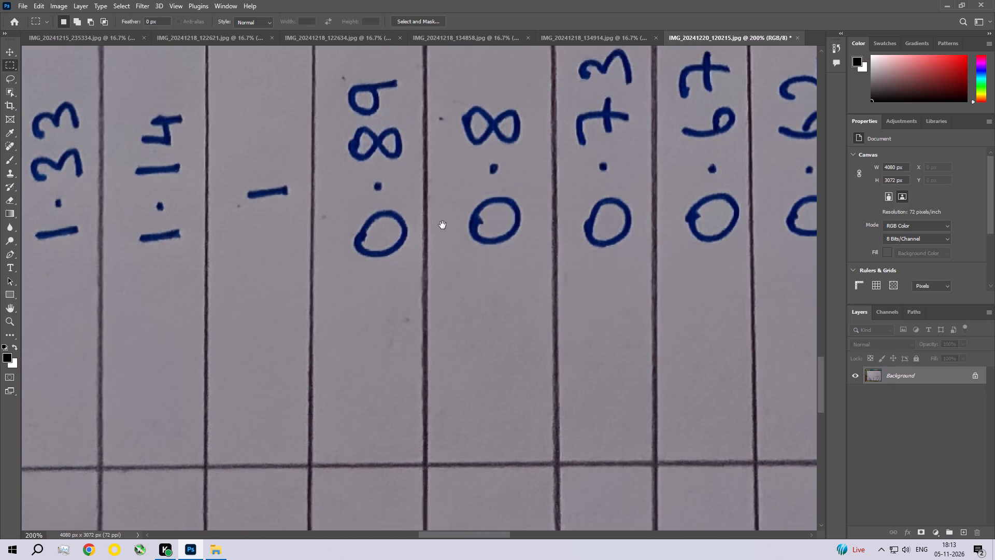
left_click_drag(443, 225, 459, 309)
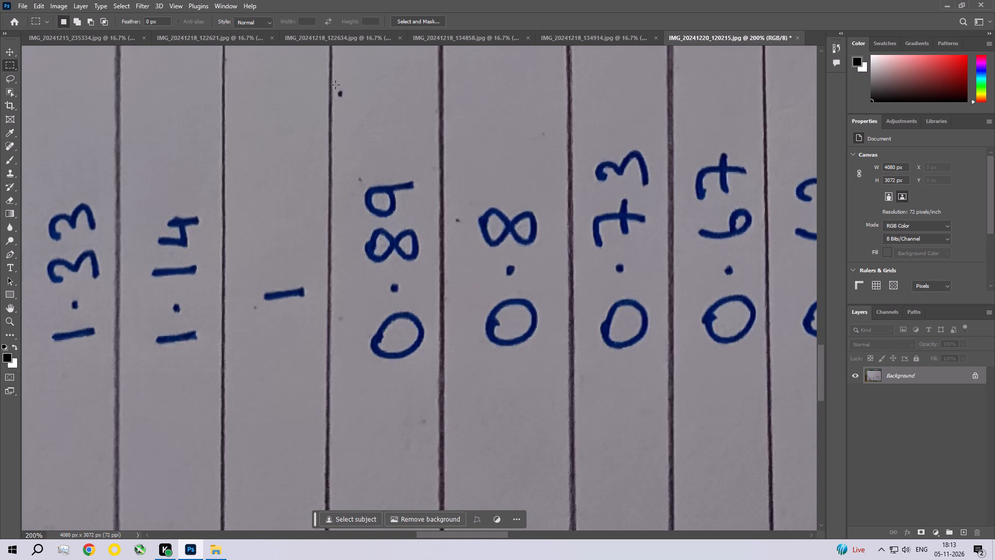
left_click_drag(335, 85, 353, 102)
left_click(42, 9)
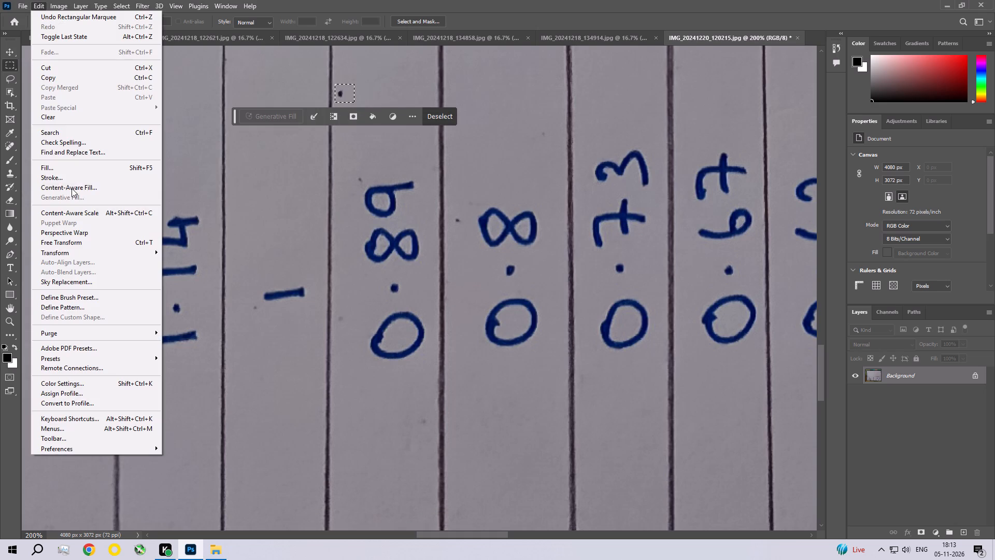
left_click(77, 169)
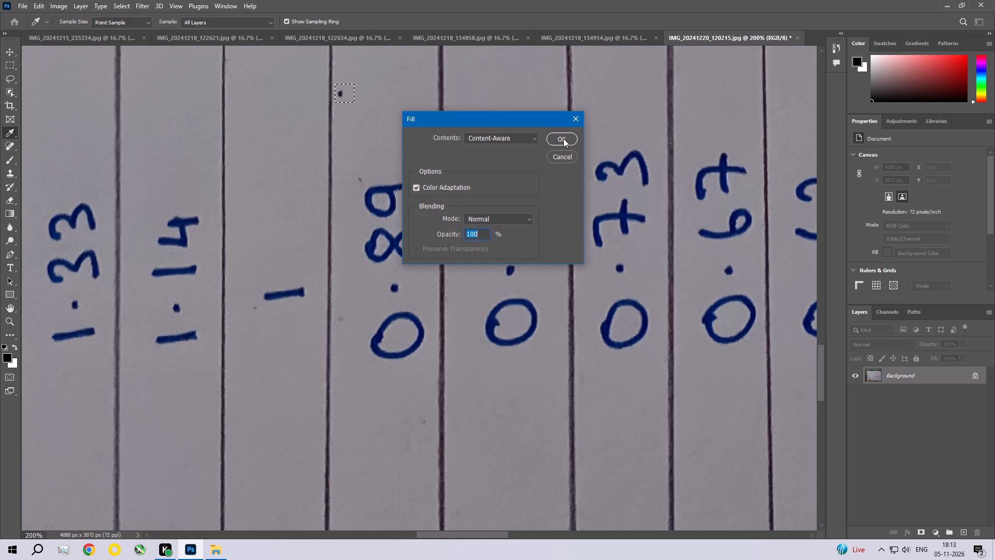
left_click(563, 138)
key("ctrl+d")
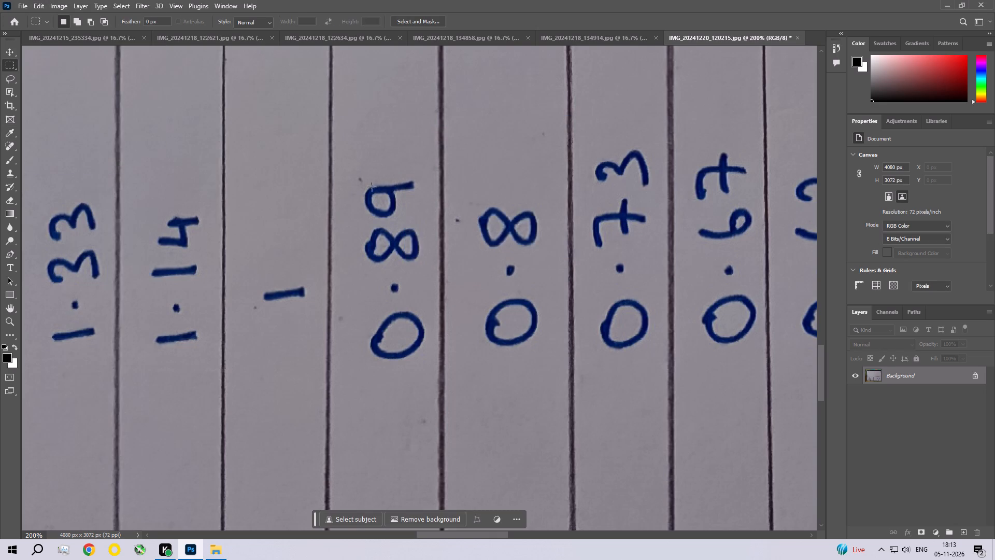
Zoom in to 300% on the small speck just above the 9 of the 0.89 value.
key("space")
left_click(361, 174, "ctrl")
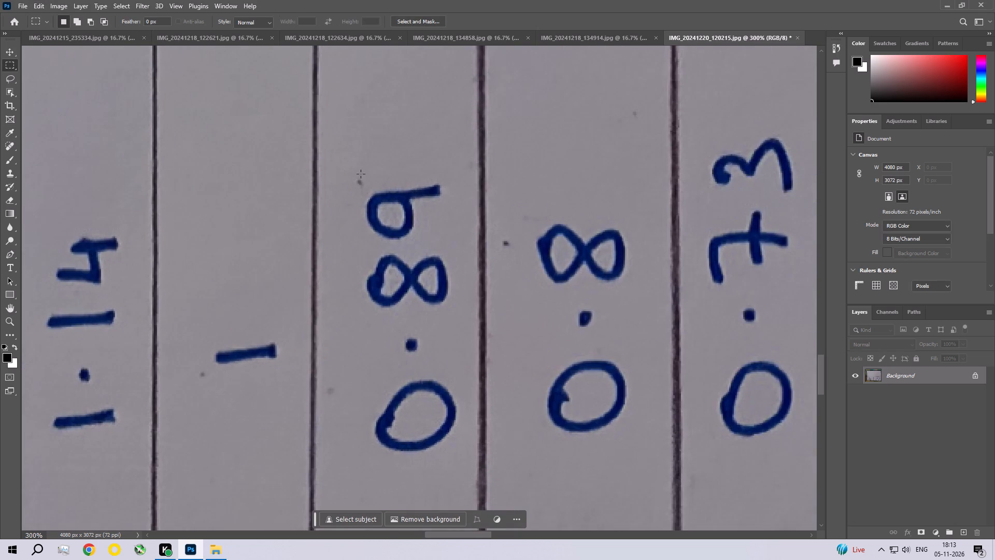
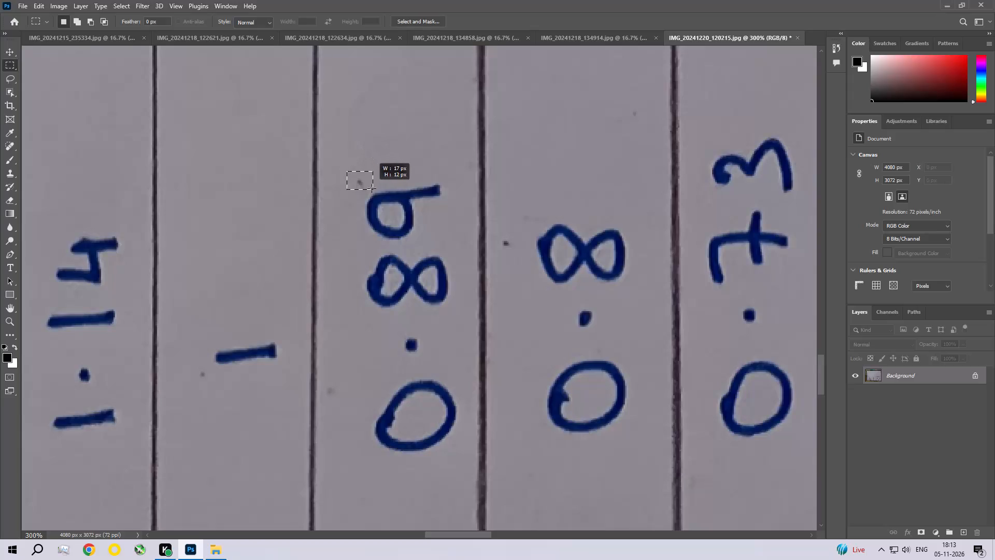
Remove the speck just above the 9 of the 0.89 value by applying a Content-Aware fill to the current selection.
left_click(34, 2)
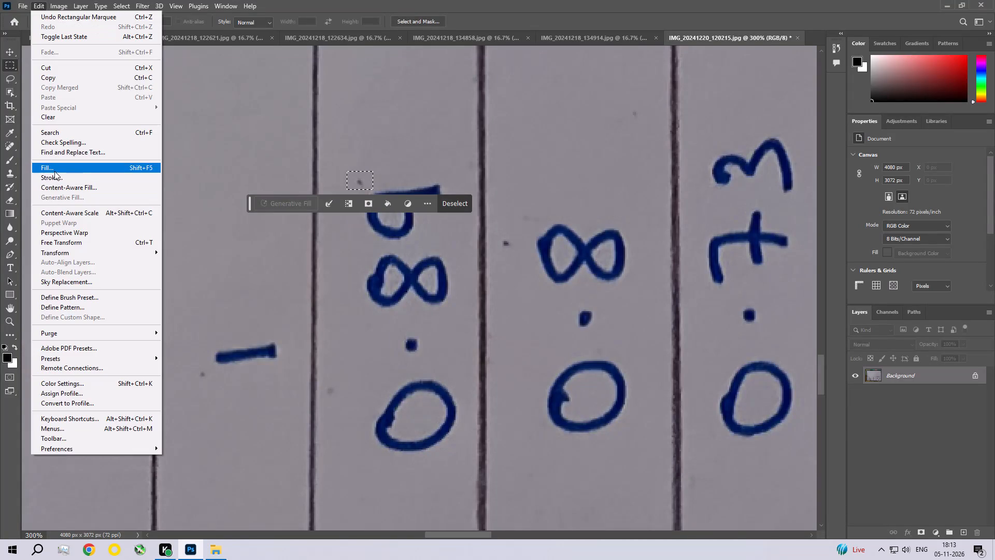
left_click(54, 171)
left_click(572, 139)
Remove the faint speck well above the 0.8 value, near the line shared with the 0.73 column, using a rectangular Content-Aware fill.
left_click_drag(618, 101, 620, 103)
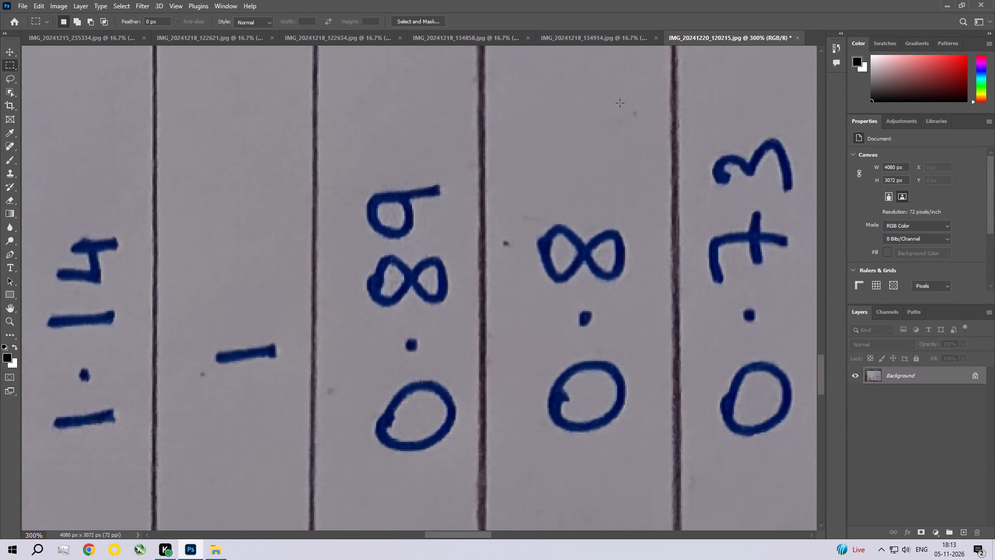
left_click_drag(620, 103, 642, 124)
left_click(44, 3)
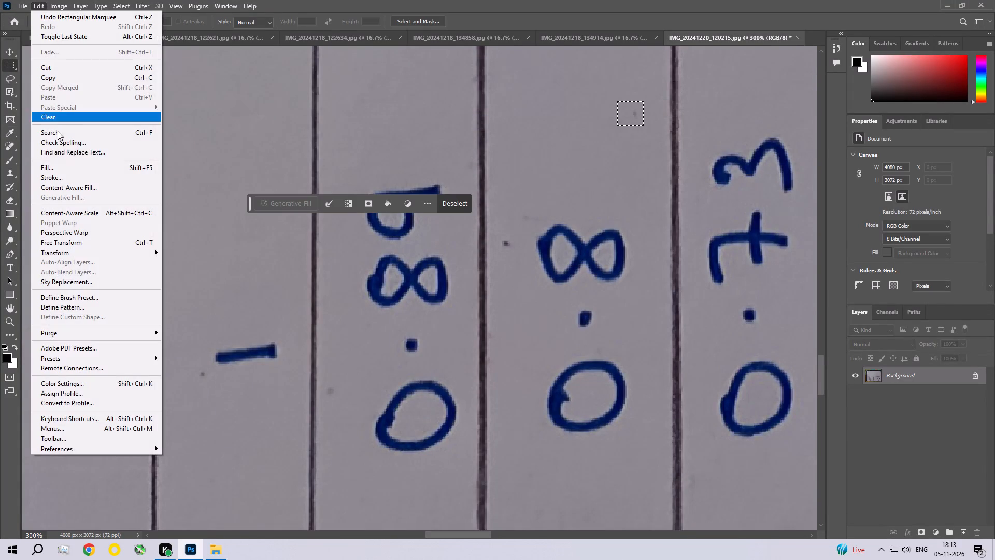
left_click(64, 168)
left_click(573, 140)
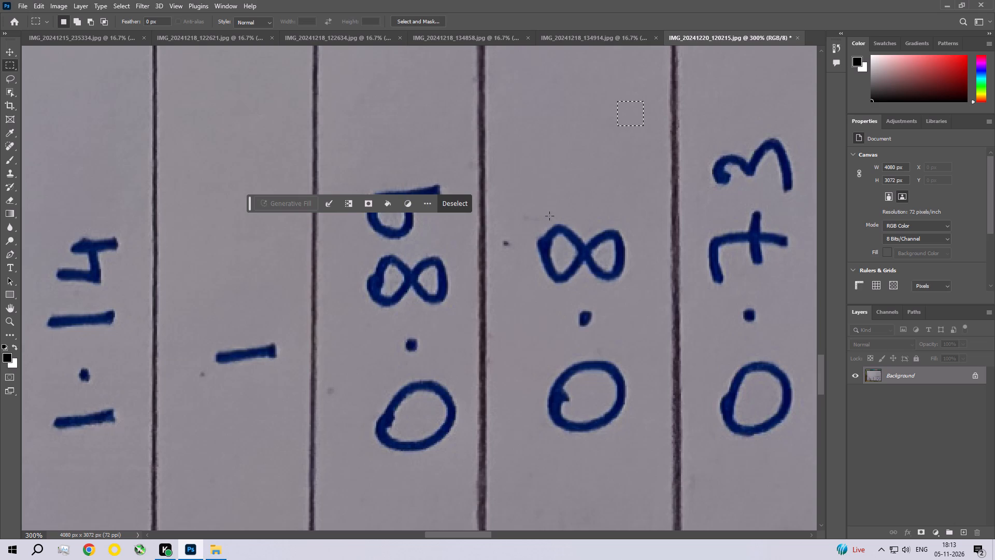
Remove the speck beside the 1 value, on the 1.14-column side, with a rectangular Content-Aware fill; deselect.
left_click_drag(194, 366, 210, 382)
left_click(46, 3)
left_click(65, 171)
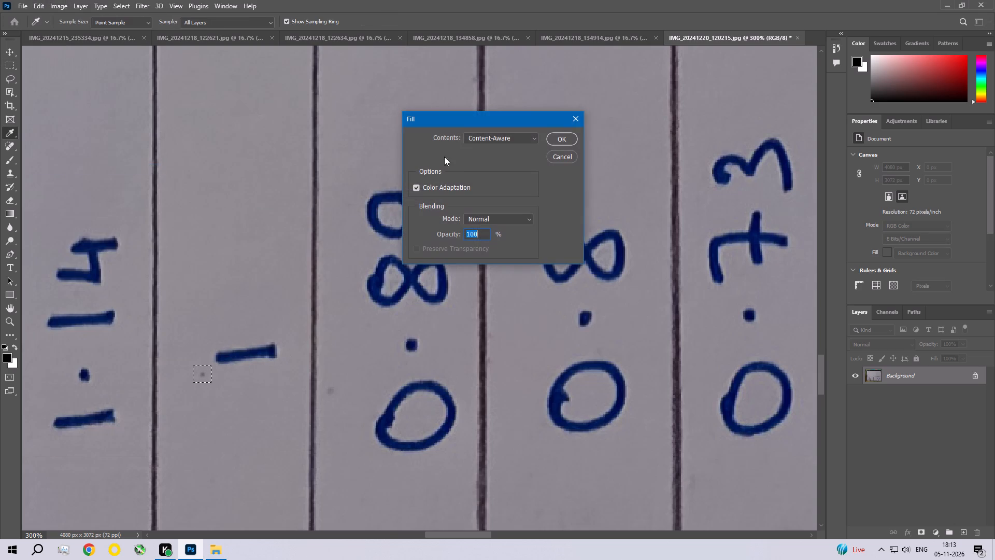
left_click(565, 135)
key("ctrl+d")
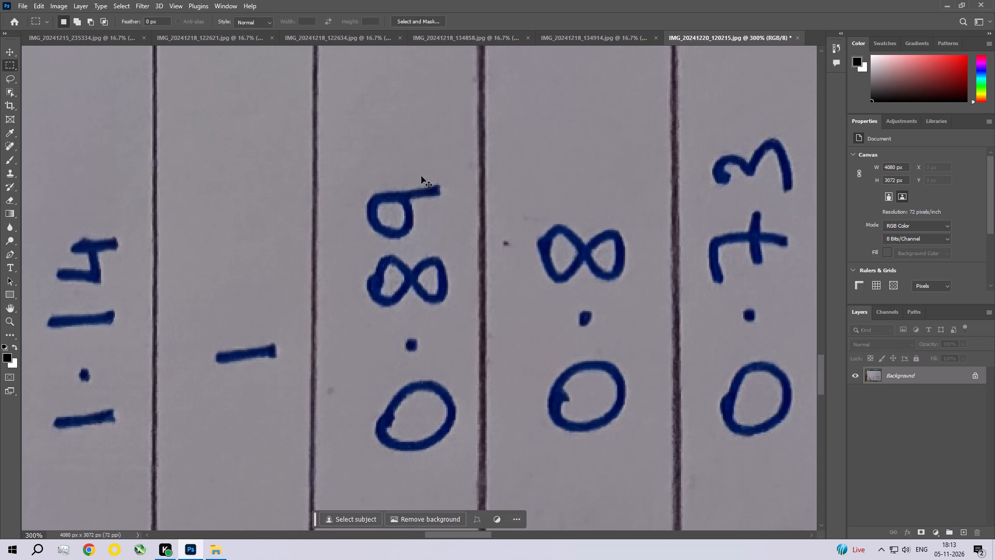
Remove the speck beside the 0 of the 0.89 value, near the line shared with the 1 column, using a rectangular Content-Aware fill; deselect.
key("space")
key("space")
key("space")
key("space")
key("space")
key("space")
key("space")
key("space")
key("space")
left_click_drag(356, 365, 402, 217)
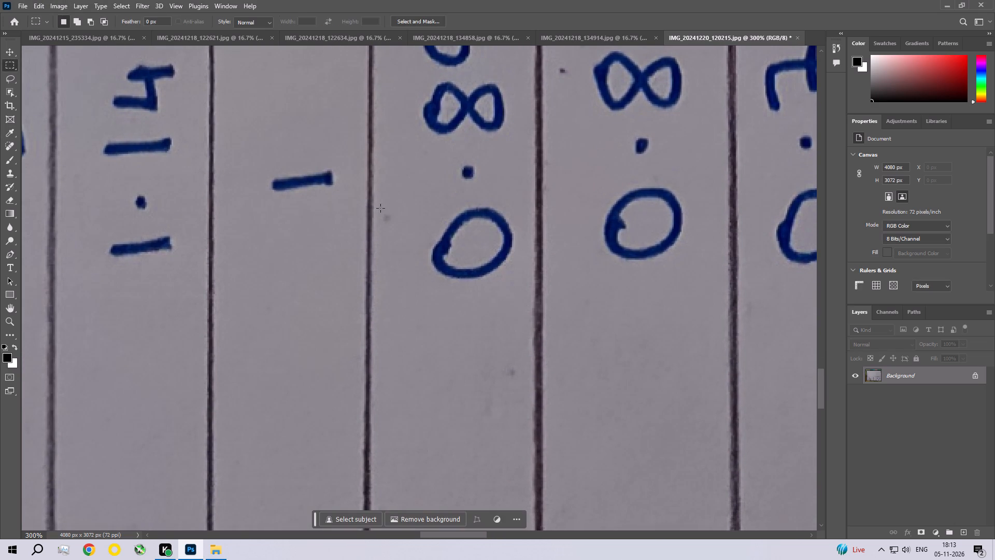
left_click_drag(379, 206, 396, 231)
left_click(39, 1)
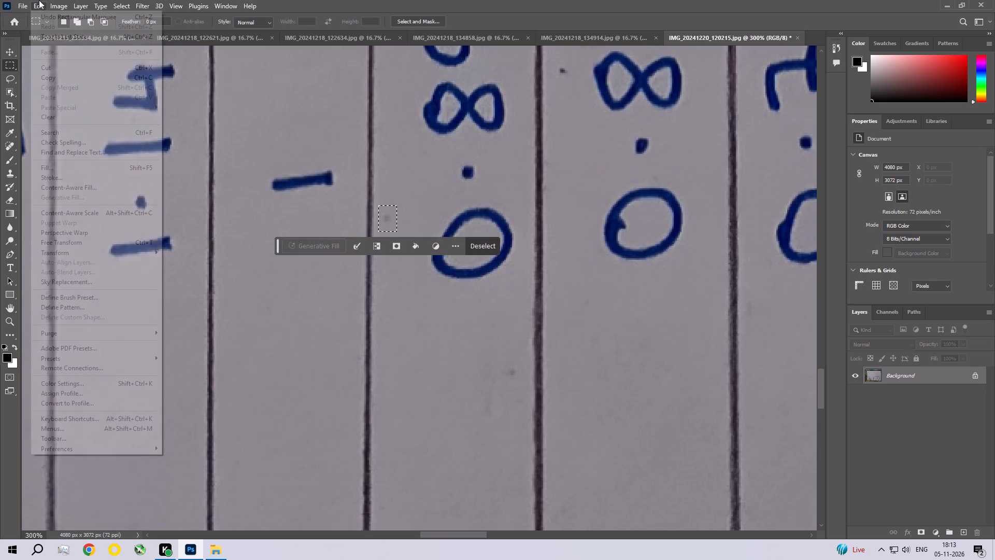
left_click(66, 169)
left_click(558, 139)
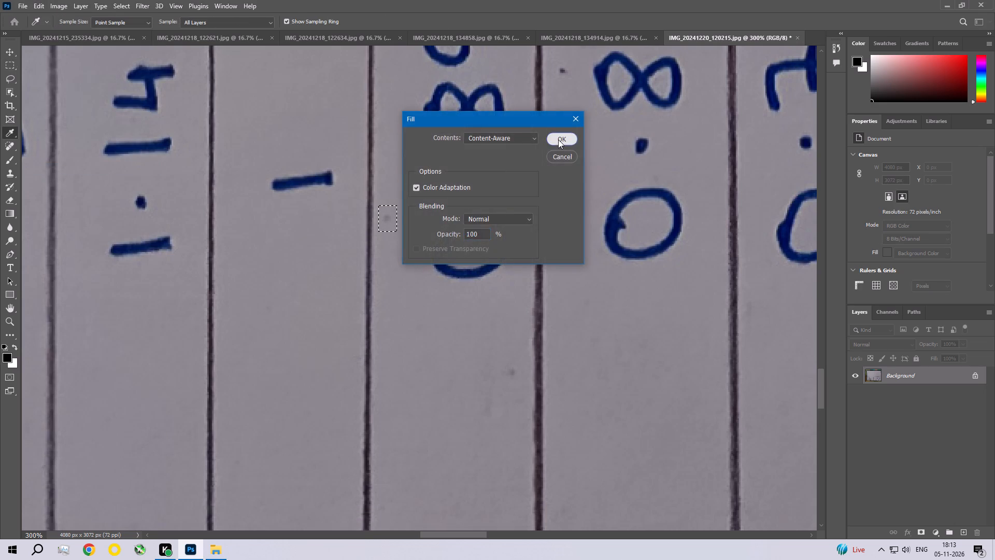
key("ctrl+d")
Remove the dark speck beside the 8 of the 0.8 value, near the 0.89-column line, with a rectangular Content-Aware fill; deselect.
key("ctrl+space")
key("ctrl+space")
key("ctrl+space")
key("ctrl+space")
key("ctrl+space")
key("ctrl+space")
key("ctrl+space")
key("ctrl+space")
key("ctrl+space")
key("ctrl+space")
key("ctrl+space")
key("ctrl+space")
key("ctrl+space")
key("ctrl+space")
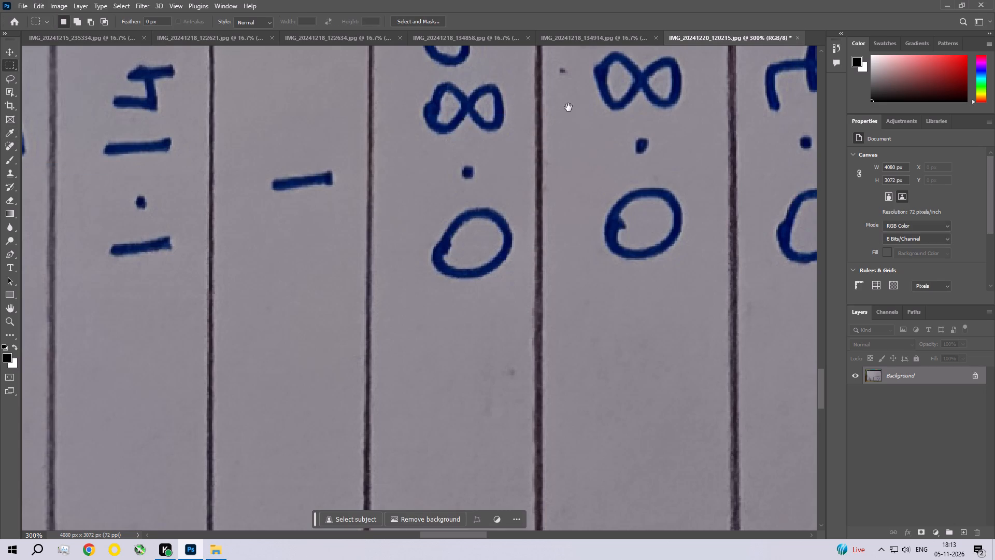
left_click_drag(568, 108, 554, 281)
left_click_drag(538, 234, 558, 256)
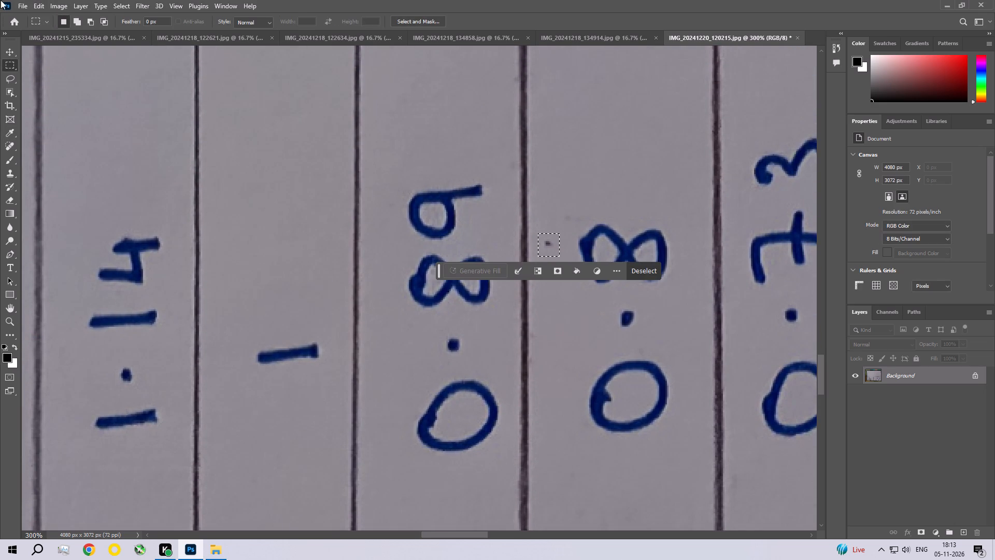
left_click(46, 3)
left_click(54, 169)
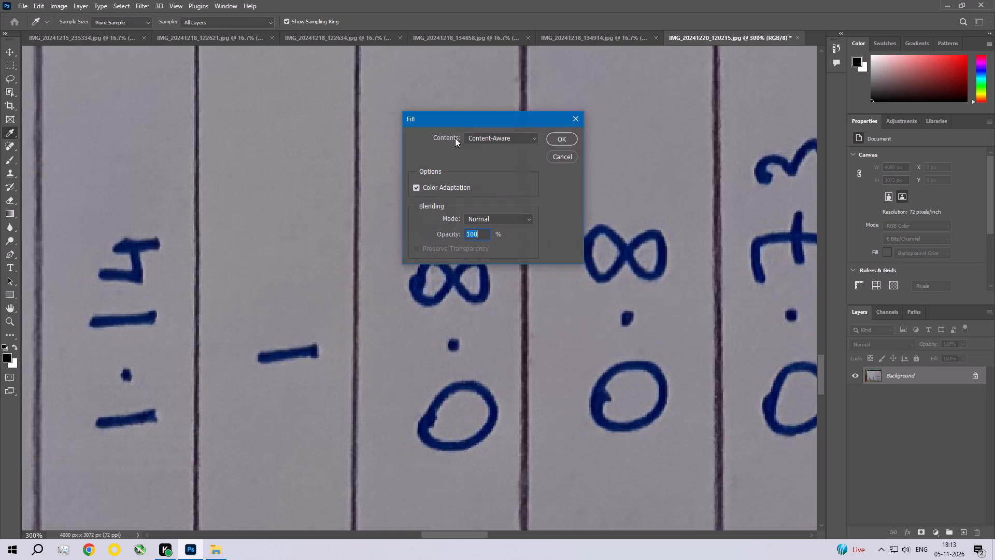
left_click(560, 140)
key("ctrl+d")
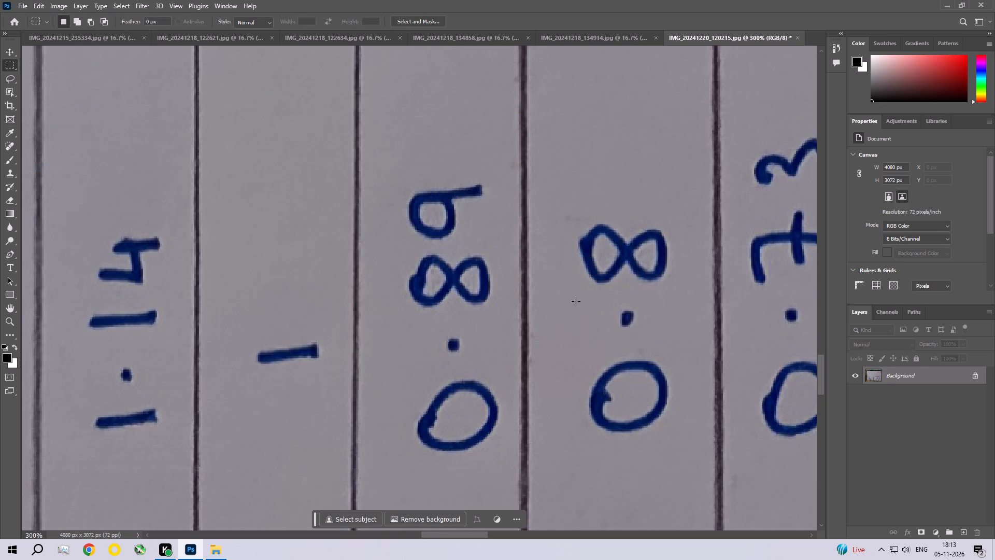
Remove the speck in the blank area below the 0 of the 0.89 value using a rectangular Content-Aware fill; deselect.
key("space")
key("space")
key("space")
key("space")
key("space")
key("space")
key("space")
key("space")
key("space")
key("space")
key("space")
key("space")
key("space")
key("space")
key("space")
key("space")
key("space")
key("space")
key("space")
key("space")
left_click_drag(595, 343, 497, 133)
left_click_drag(496, 238, 544, 220)
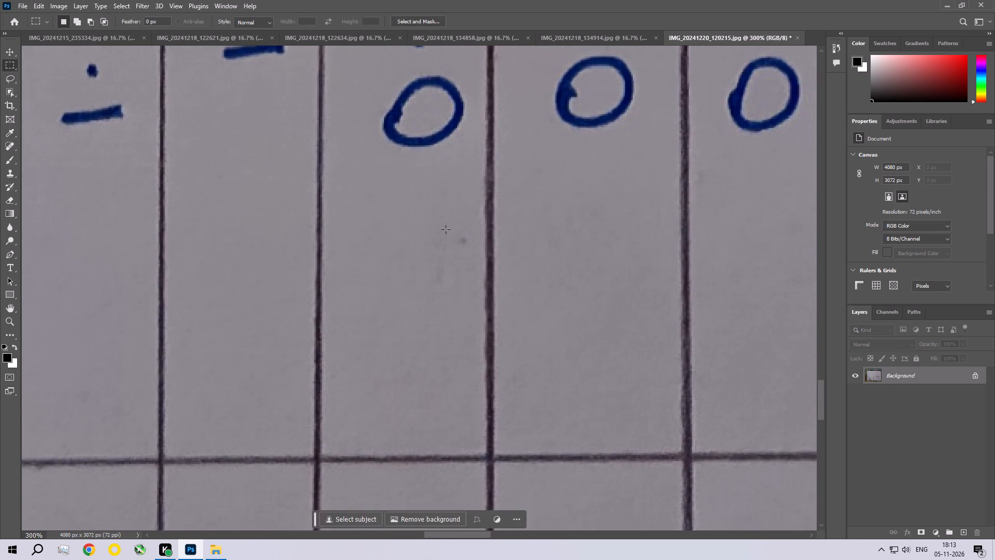
left_click_drag(446, 221, 470, 263)
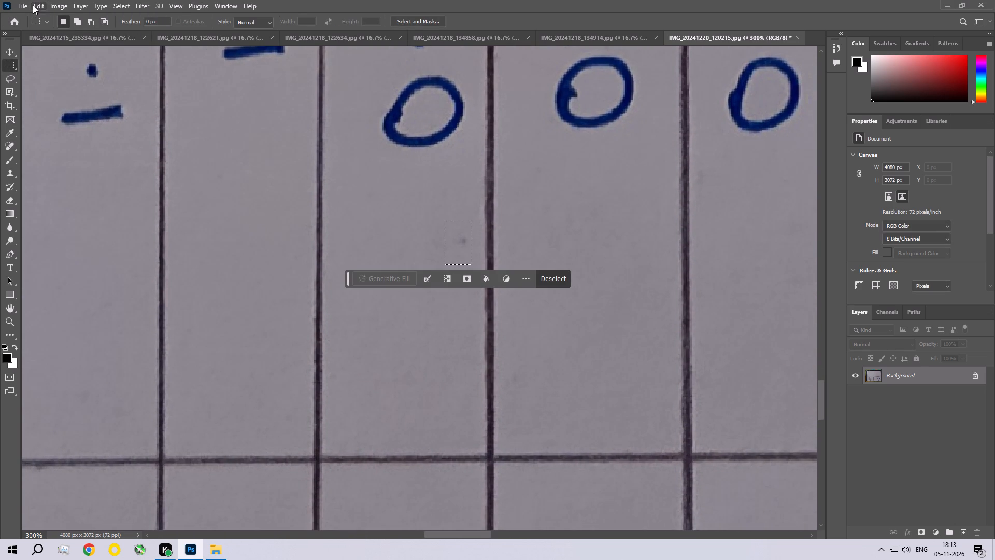
left_click(33, 5)
left_click(73, 164)
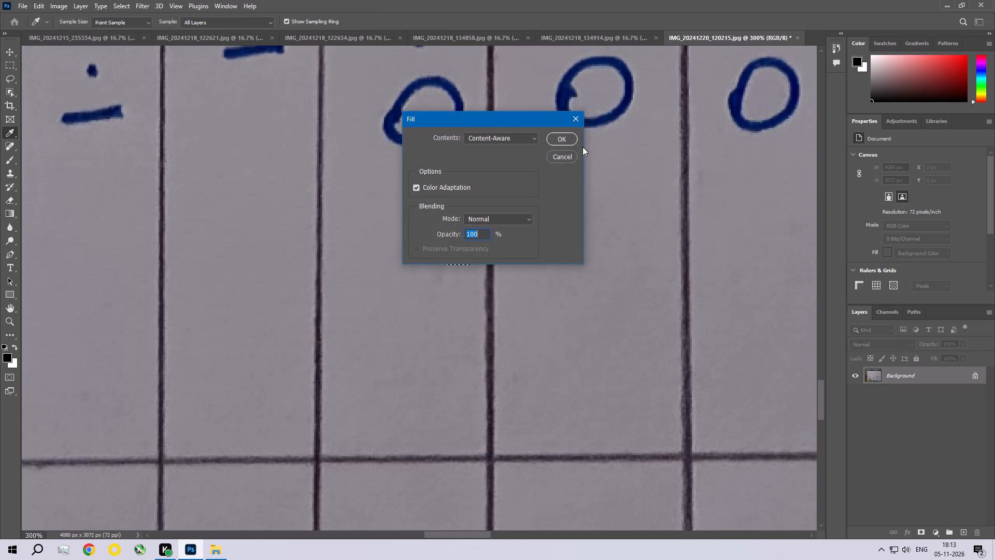
left_click(561, 136)
key("ctrl+d")
Remove the faint speck below the 0 with the inner curl, above the horizontal table line, with a rectangular Content-Aware fill; deselect.
key("space")
key("space")
key("space")
key("space")
key("space")
key("space")
key("space")
key("space")
key("space")
key("space")
key("space")
key("space")
key("space")
key("space")
key("space")
key("space")
key("space")
key("space")
key("space")
key("space")
left_click_drag(567, 348, 424, 194)
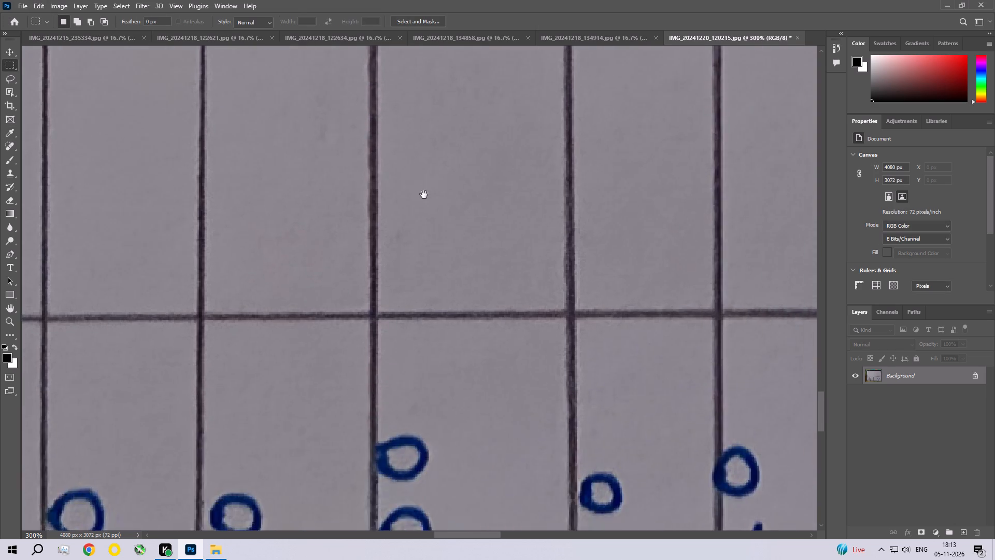
left_click_drag(424, 194, 419, 191)
left_click_drag(448, 200, 469, 354)
left_click_drag(489, 169, 270, 241)
left_click_drag(472, 246, 394, 180)
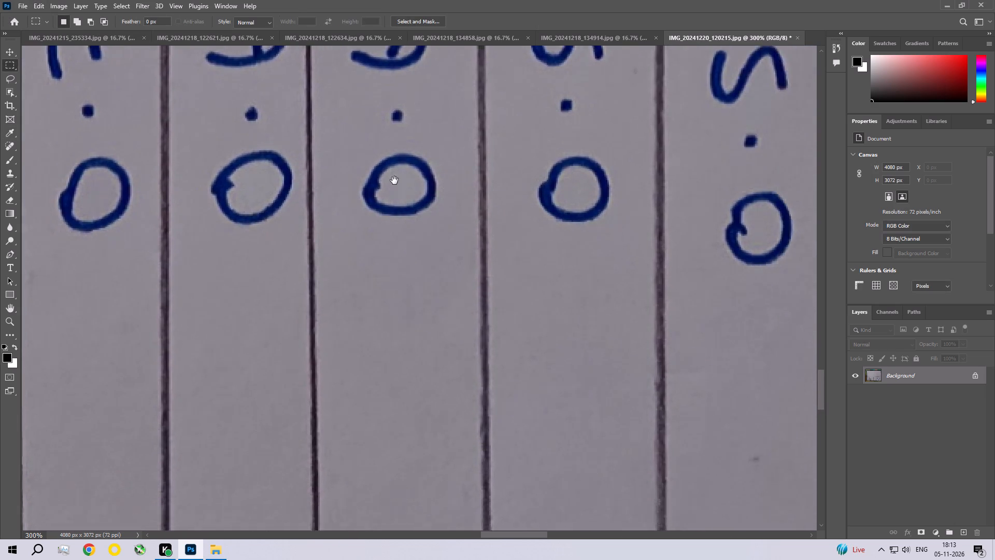
left_click_drag(394, 180, 356, 169)
left_click_drag(559, 279, 569, 242)
left_click_drag(431, 272, 460, 304)
left_click(40, 4)
left_click(75, 169)
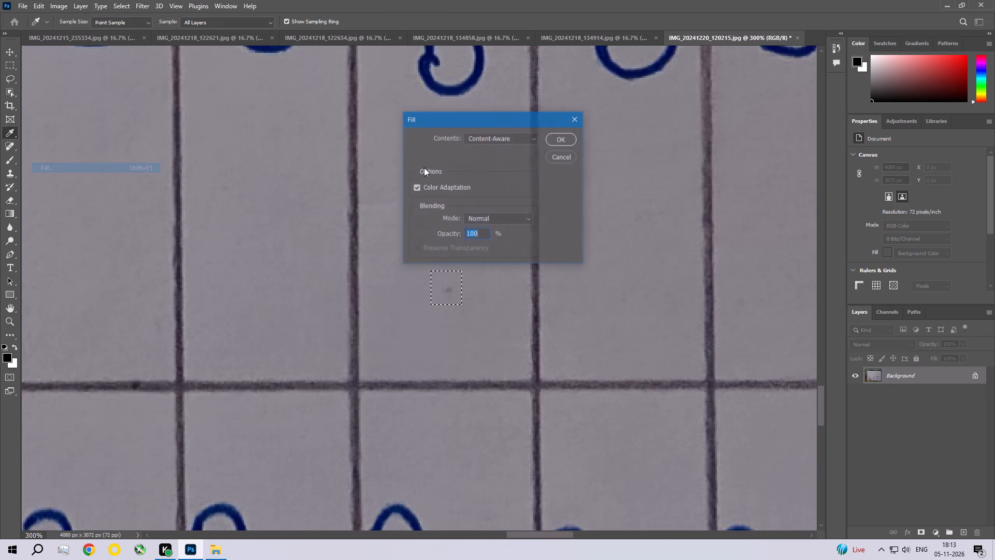
left_click(570, 137)
key("ctrl+d")
Examine the blank areas below the values, the LOT columns and the table's top border for remaining specks.
key("space")
key("space")
key("space")
key("space")
key("space")
key("space")
key("space")
key("space")
key("space")
key("space")
key("space")
key("space")
key("space")
key("space")
key("space")
key("space")
key("space")
key("space")
key("space")
key("space")
left_click_drag(285, 188, 317, 232)
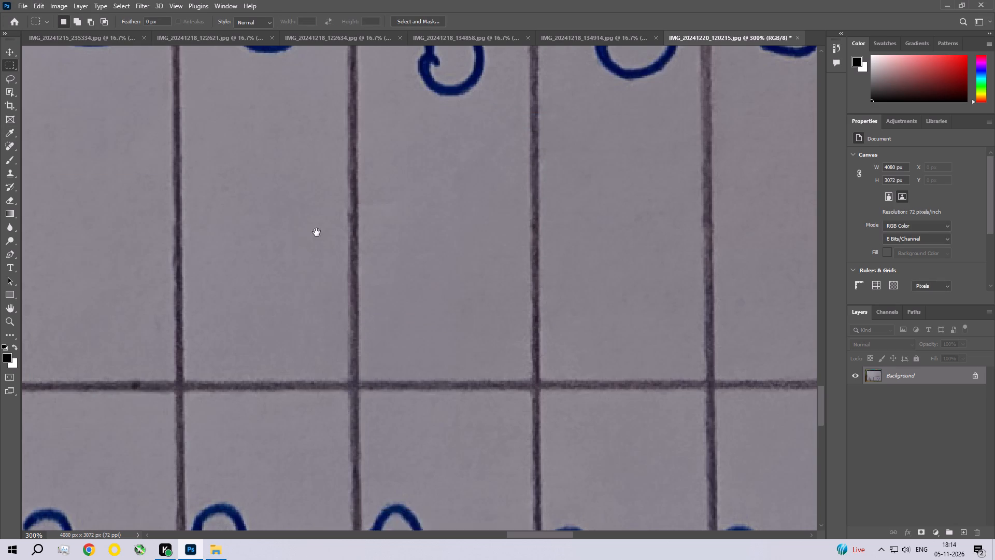
left_click_drag(317, 232, 451, 304)
left_click_drag(486, 295, 559, 229)
left_click_drag(479, 337, 550, 188)
left_click_drag(535, 226, 735, 382)
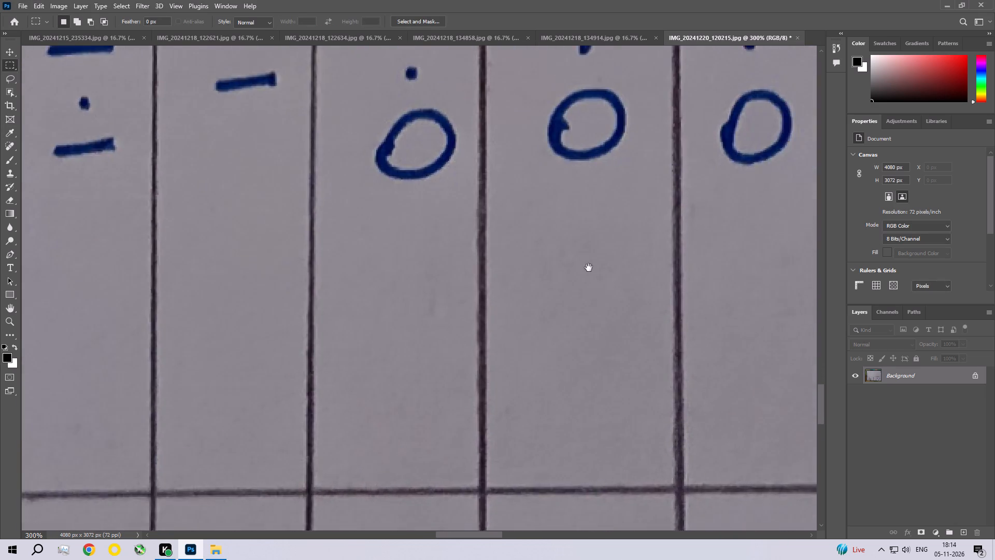
left_click_drag(579, 261, 732, 314)
left_click_drag(425, 316, 545, 216)
left_click_drag(417, 288, 531, 303)
left_click_drag(343, 298, 433, 306)
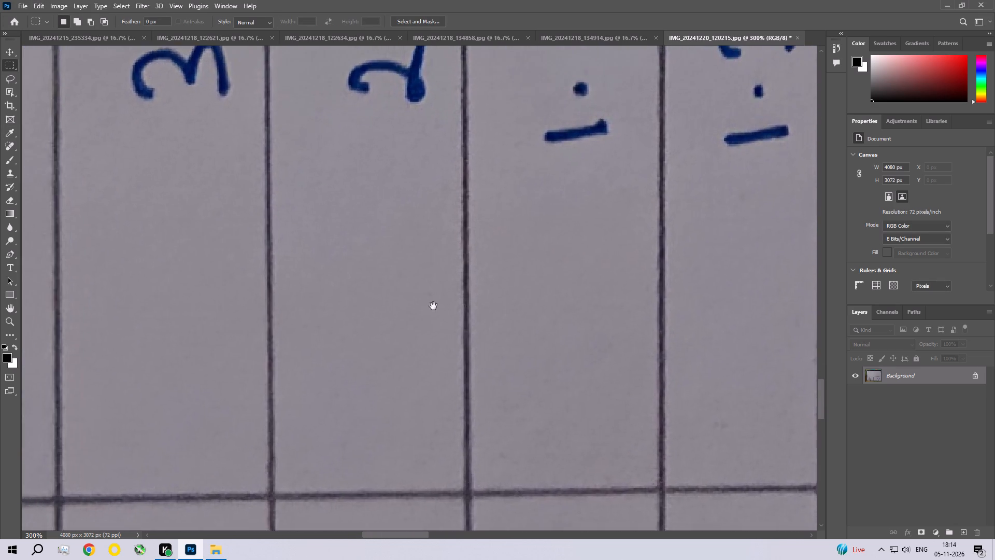
left_click_drag(433, 306, 522, 316)
left_click_drag(312, 307, 570, 308)
left_click_drag(473, 310, 595, 239)
left_click_drag(553, 254, 623, 390)
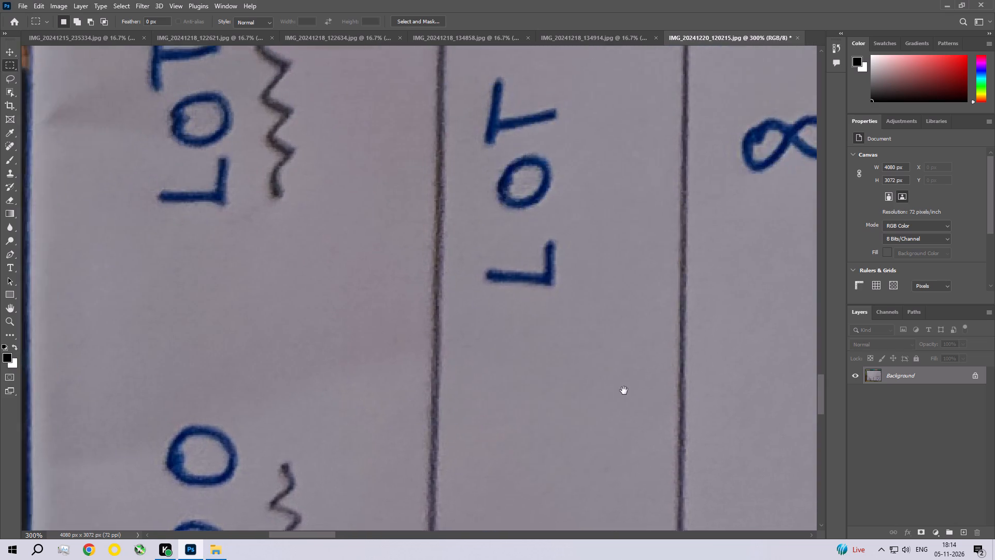
left_click_drag(576, 255, 539, 386)
left_click_drag(533, 255, 454, 351)
left_click_drag(473, 261, 319, 361)
left_click_drag(358, 287, 494, 345)
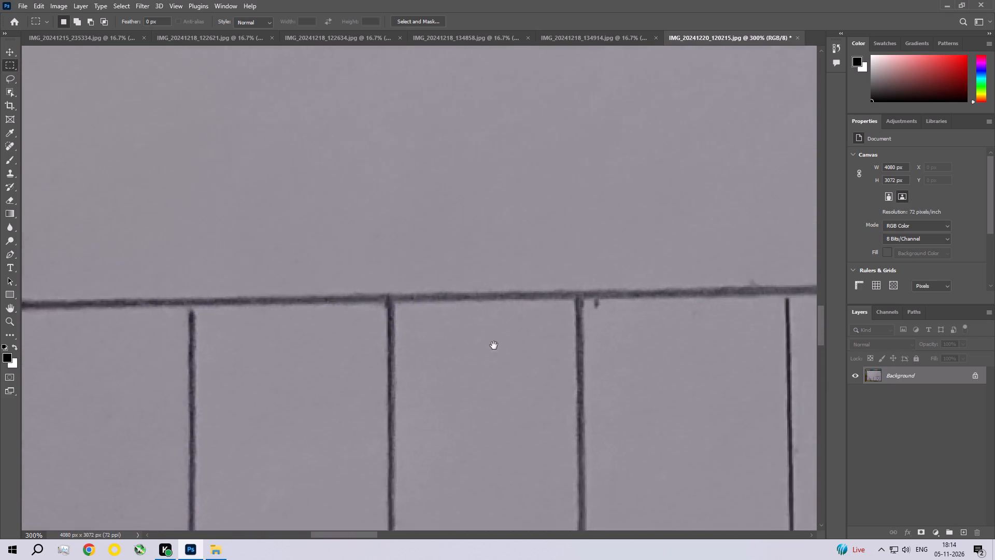
Remove the faint speck between the zigzag line and the table's top corner, above the border, using a rectangular Content-Aware fill.
left_click_drag(494, 345, 666, 349)
left_click_drag(232, 203, 291, 247)
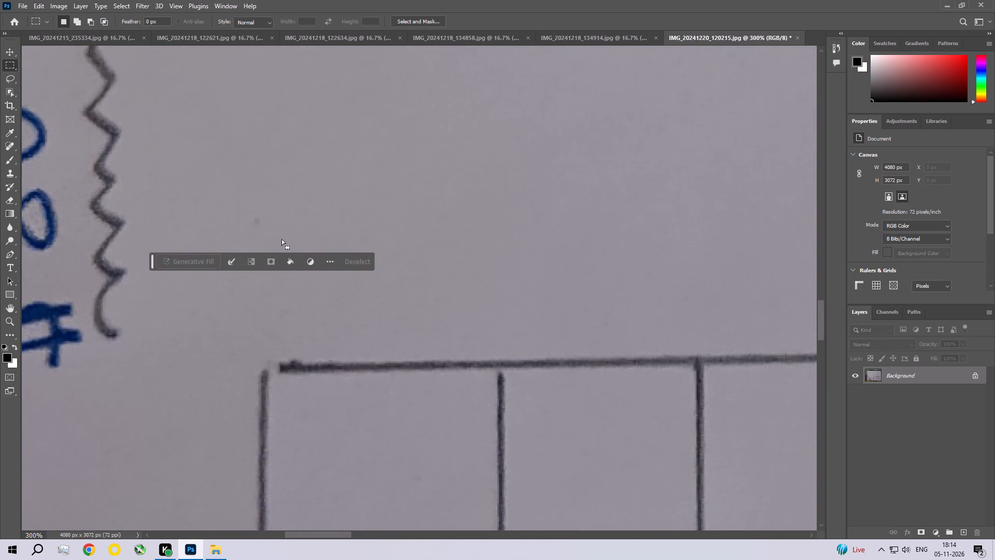
left_click(42, 7)
left_click(70, 164)
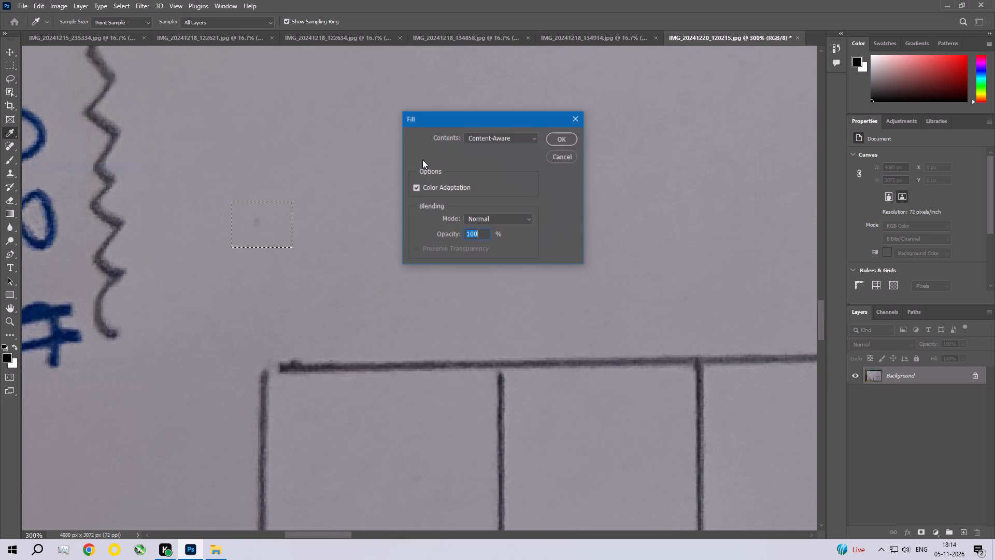
left_click(553, 141)
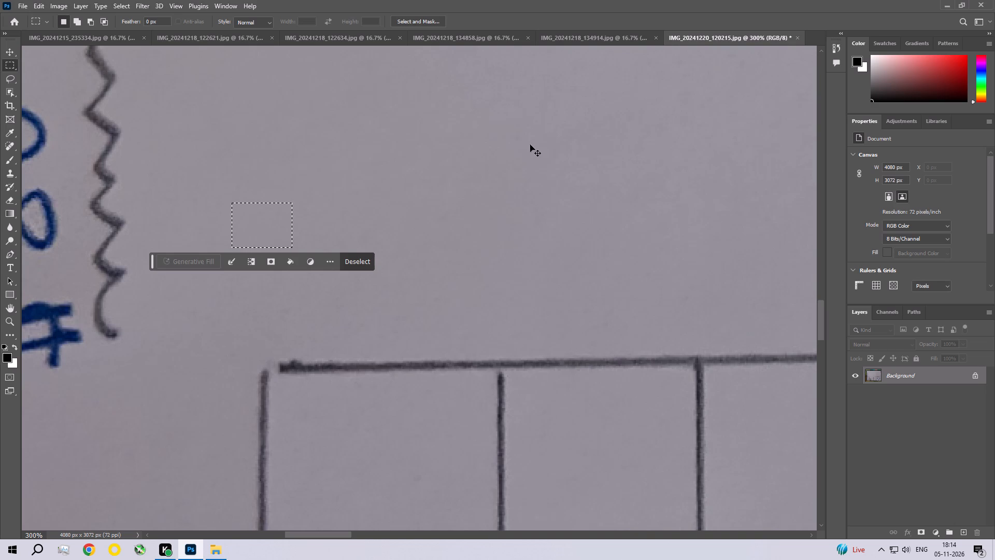
Remove the faint smudge between the paper's edge and the "Man" of the Risk Management heading using a rectangular Content-Aware fill.
key("ctrl+d")
key("space")
key("space")
key("space")
key("space")
key("space")
key("space")
key("space")
key("space")
key("space")
key("space")
key("space")
key("space")
key("space")
key("space")
key("space")
key("space")
key("space")
key("space")
key("space")
key("space")
left_click_drag(510, 158, 364, 307)
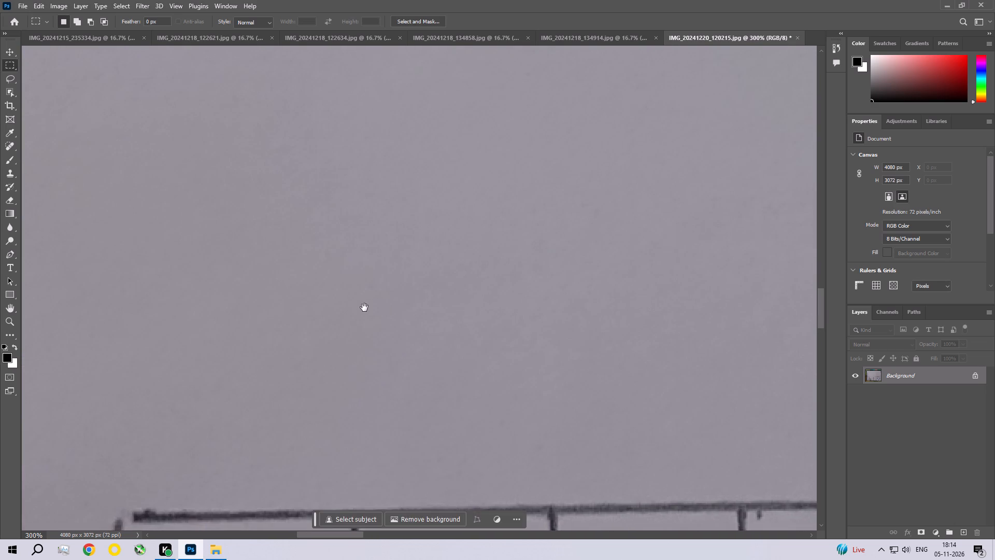
left_click_drag(332, 258, 601, 405)
left_click_drag(476, 279, 493, 474)
left_click_drag(493, 317, 492, 454)
left_click_drag(492, 340, 492, 446)
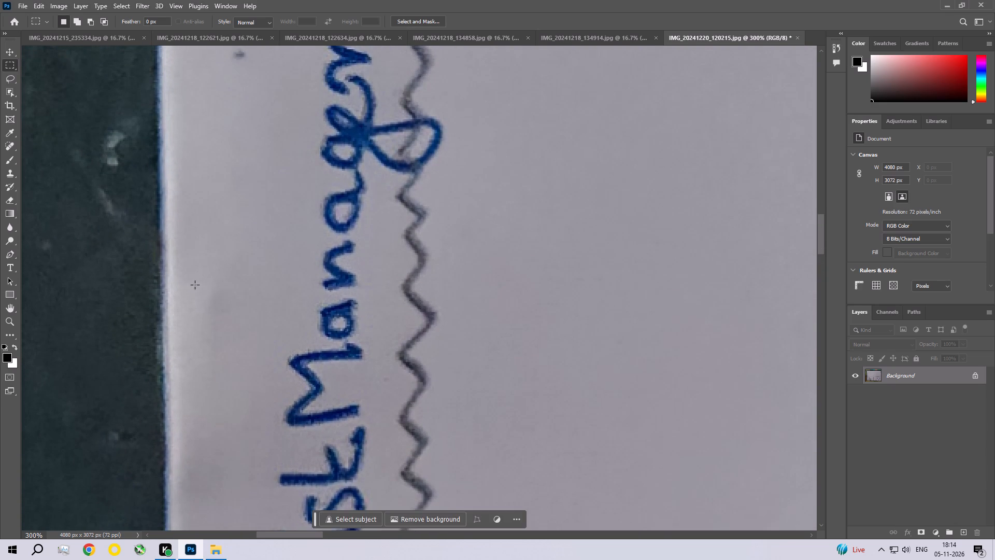
left_click_drag(193, 280, 233, 328)
left_click(37, 3)
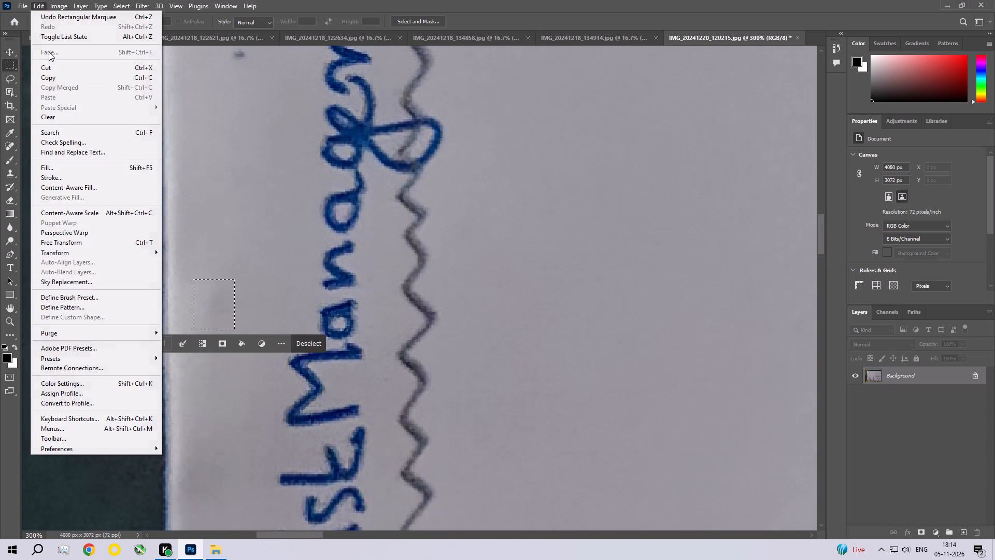
left_click(55, 167)
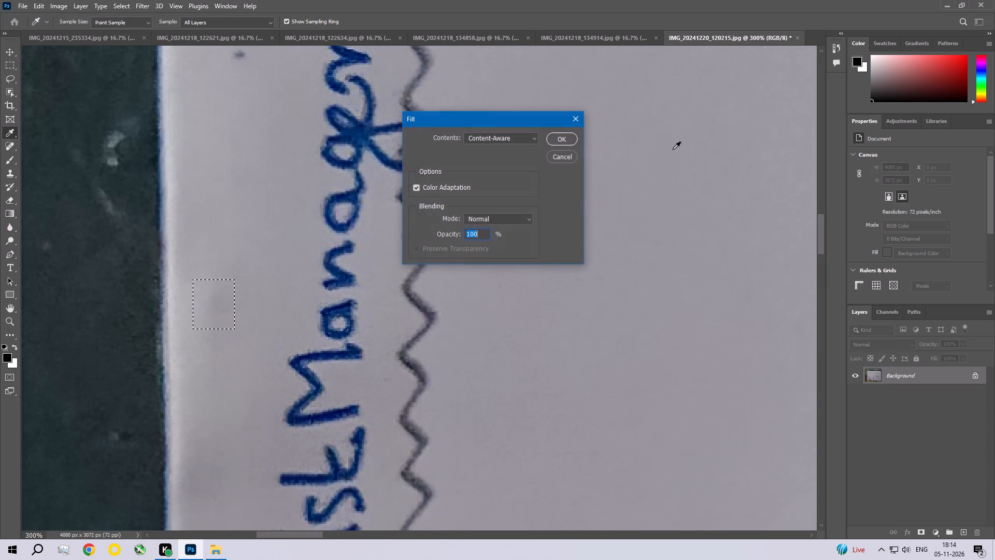
left_click(560, 137)
Remove the dark speck between the paper's edge and the end of the Management heading with a rectangular Content-Aware fill; deselect.
key("space")
key("space")
key("space")
key("space")
key("space")
key("space")
key("space")
key("space")
key("space")
key("space")
key("space")
key("space")
key("space")
key("space")
key("space")
key("space")
key("space")
left_click_drag(272, 112, 281, 330)
left_click_drag(229, 255, 264, 299)
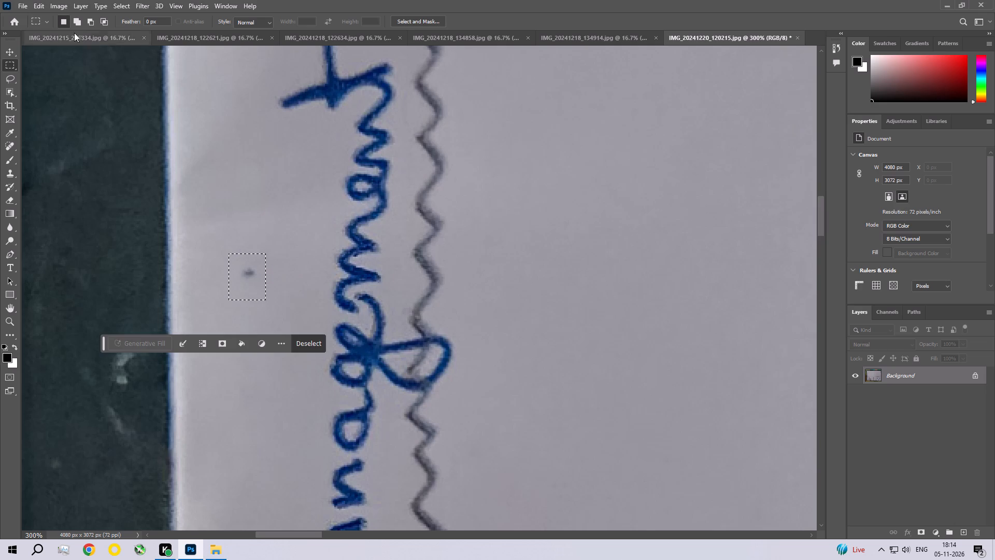
left_click(40, 2)
left_click(83, 166)
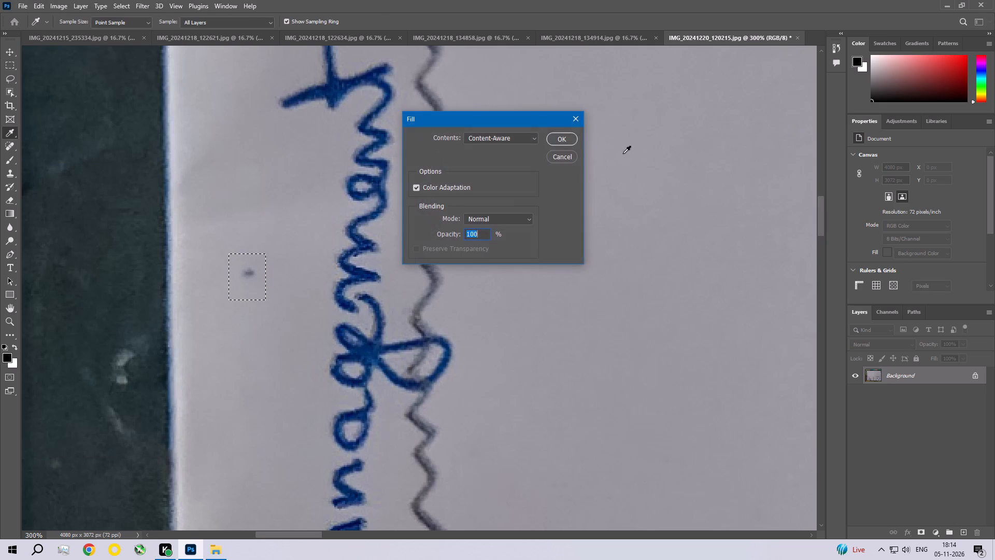
left_click(561, 142)
key("ctrl+d")
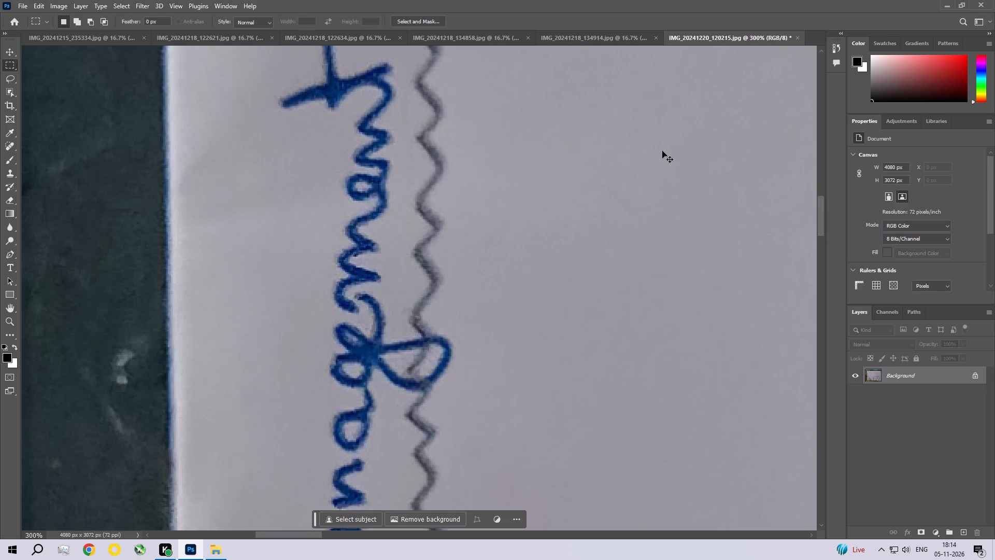
Apply an Exposure adjustment to the whole photo with Offset set to 0.0050.
key("ctrl+0")
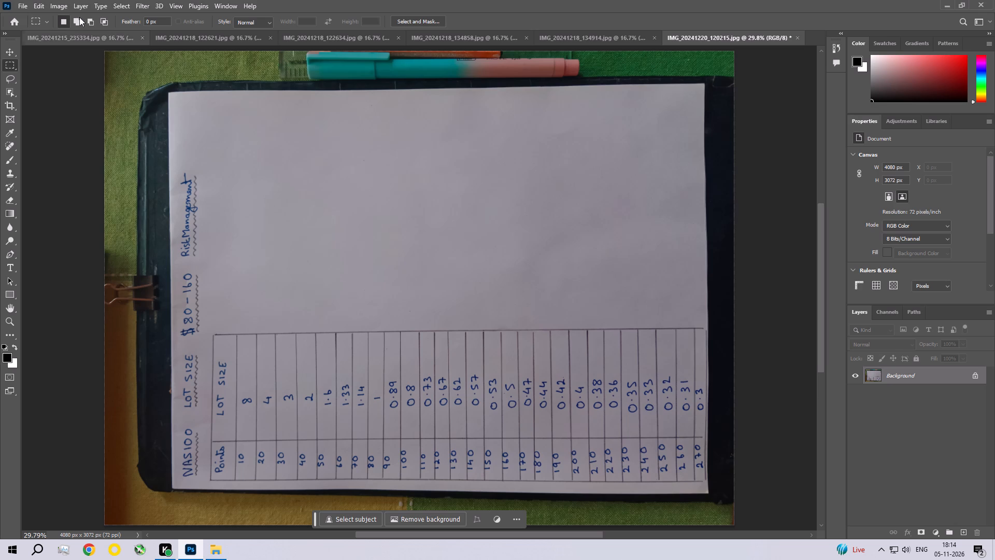
left_click(60, 4)
left_click(63, 33)
left_click(206, 62)
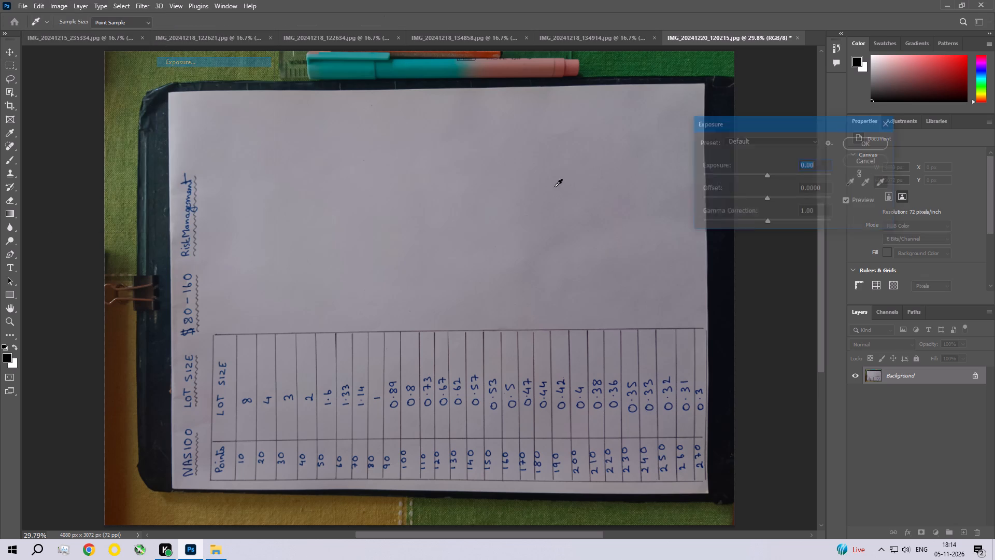
left_click(826, 187)
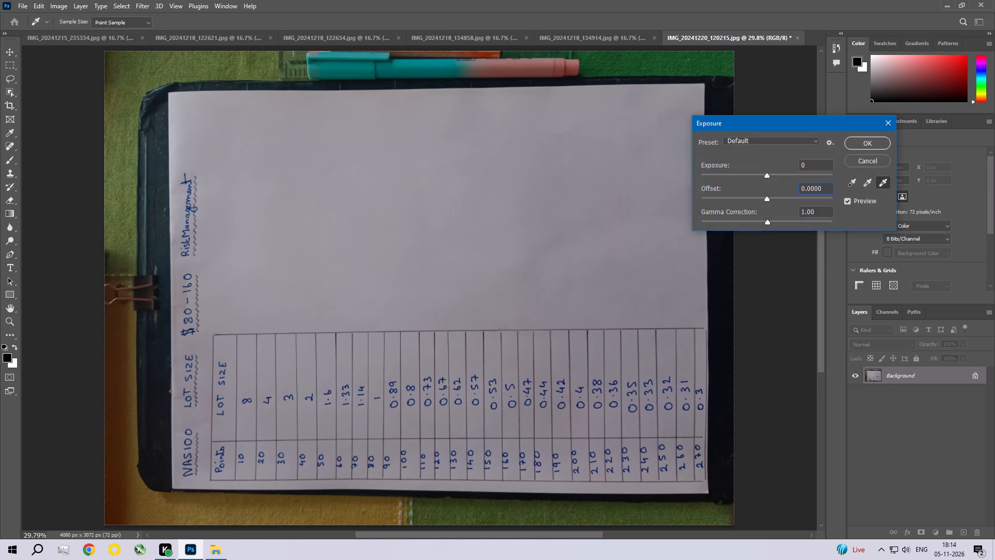
key("BackSpace")
key("BackSpace")
type("50")
key("Return")
Save the edited IMG_20241220_120215.jpg and close it.
key("ctrl+space")
key("ctrl+space")
key("ctrl+space")
key("ctrl+space")
key("ctrl+space")
key("ctrl+space")
key("ctrl+space")
key("ctrl+space")
key("ctrl+space")
key("ctrl+space")
key("ctrl+space")
key("ctrl+space")
key("ctrl+space")
key("ctrl+space")
key("ctrl+space")
key("ctrl+space")
key("ctrl+space")
key("ctrl+space")
key("ctrl+space")
key("ctrl+space")
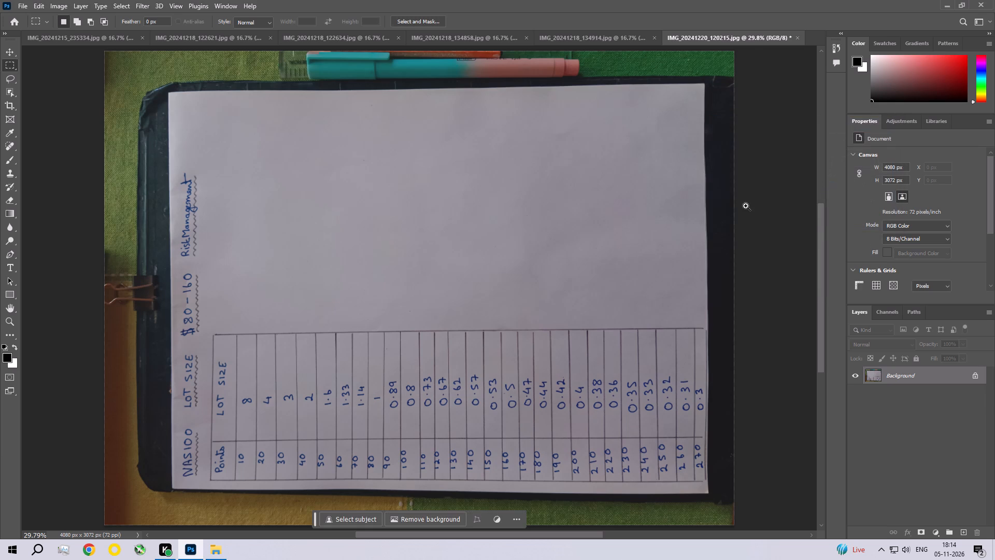
left_click(547, 144, "ctrl")
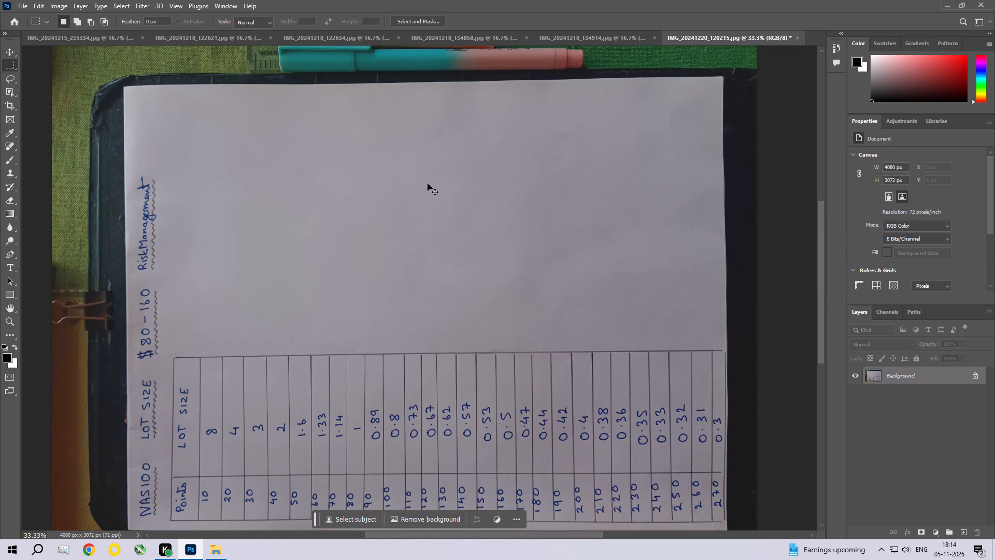
key("ctrl+s")
left_click(566, 135)
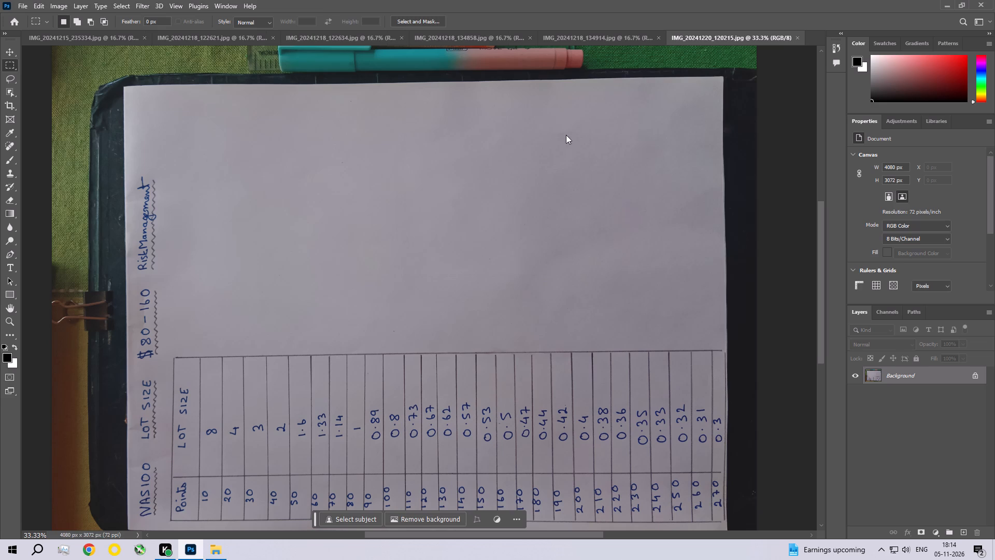
left_click(796, 38)
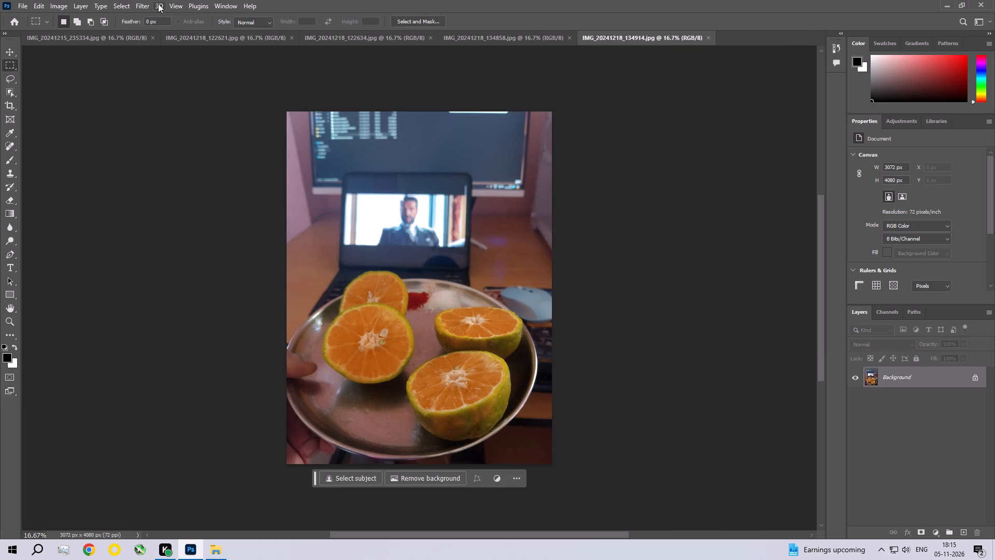
Open IMG_20241218_134914.jpg in the Camera Raw Filter and set Contrast +18, Highlights -20, Shadows +21 and Whites -21.
left_click(140, 3)
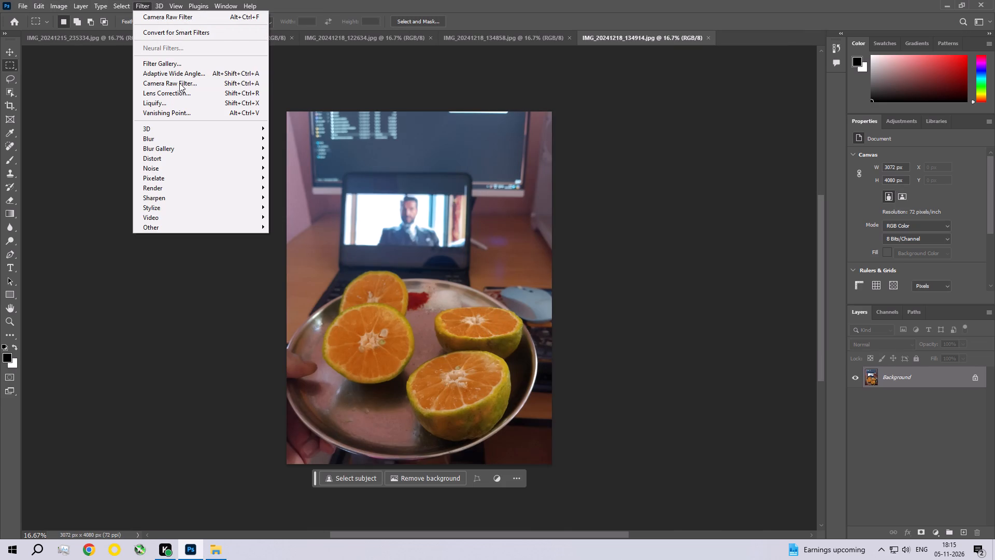
left_click(180, 82)
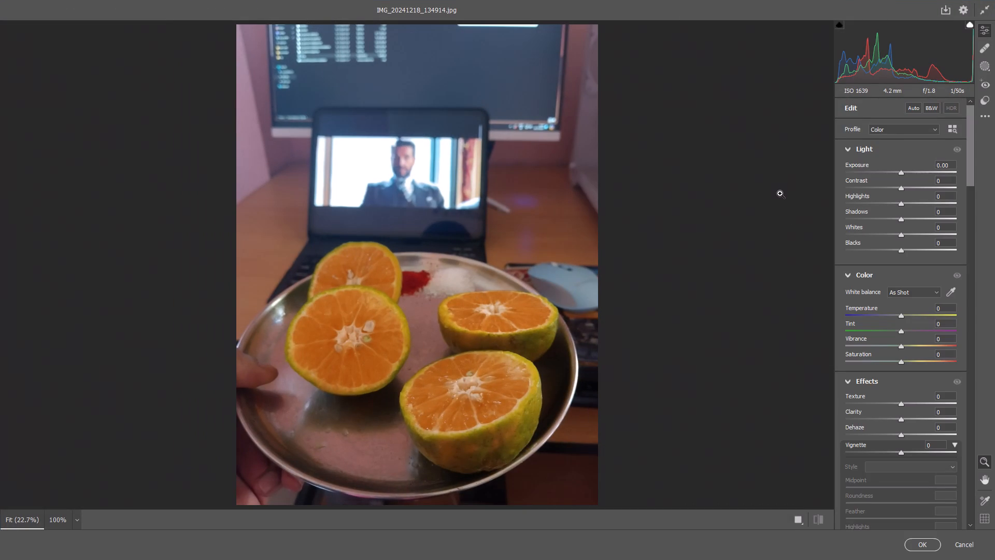
left_click_drag(905, 189, 911, 189)
left_click_drag(903, 204, 892, 205)
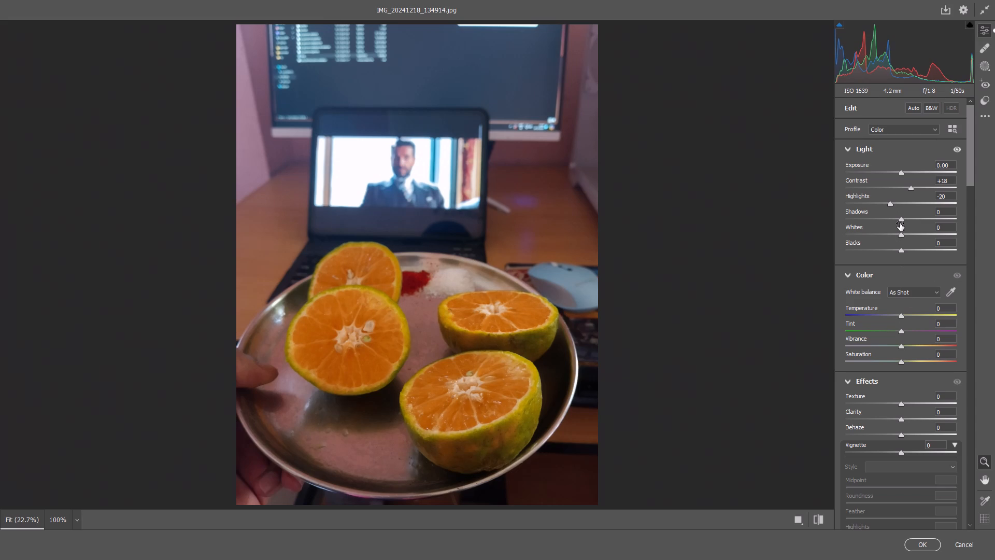
left_click_drag(902, 220, 914, 219)
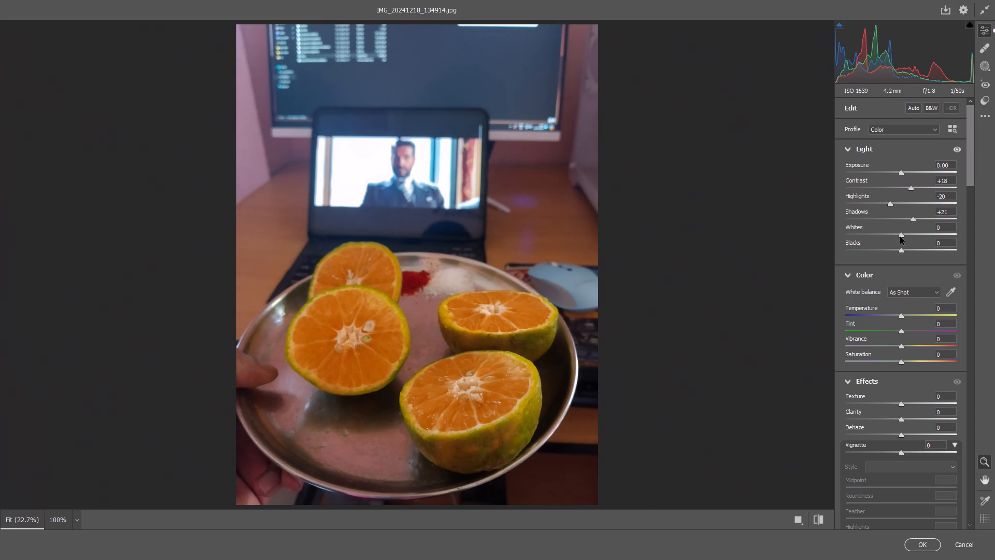
left_click_drag(900, 237, 888, 235)
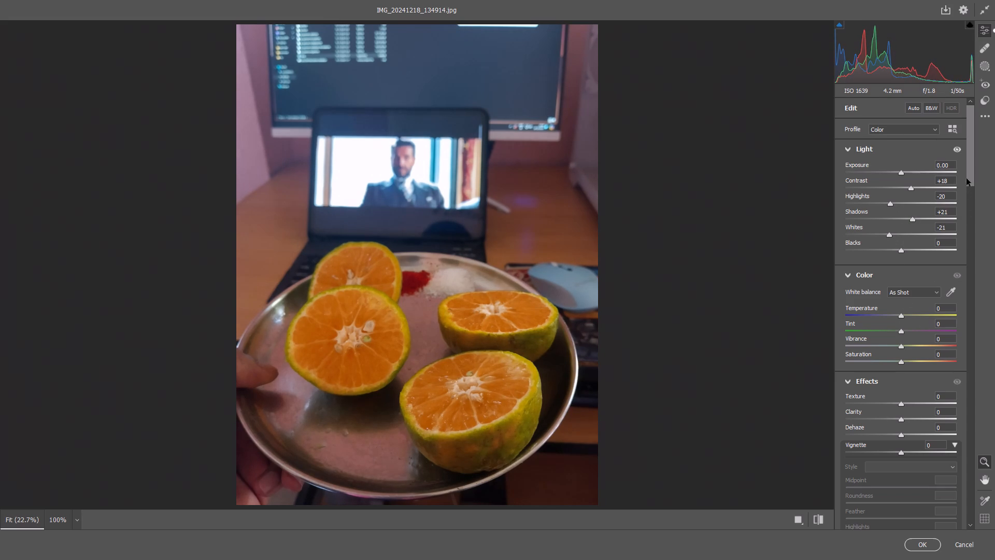
Set the orange photo's Vibrance to +12 and Saturation to +20.
left_click_drag(972, 172, 973, 205)
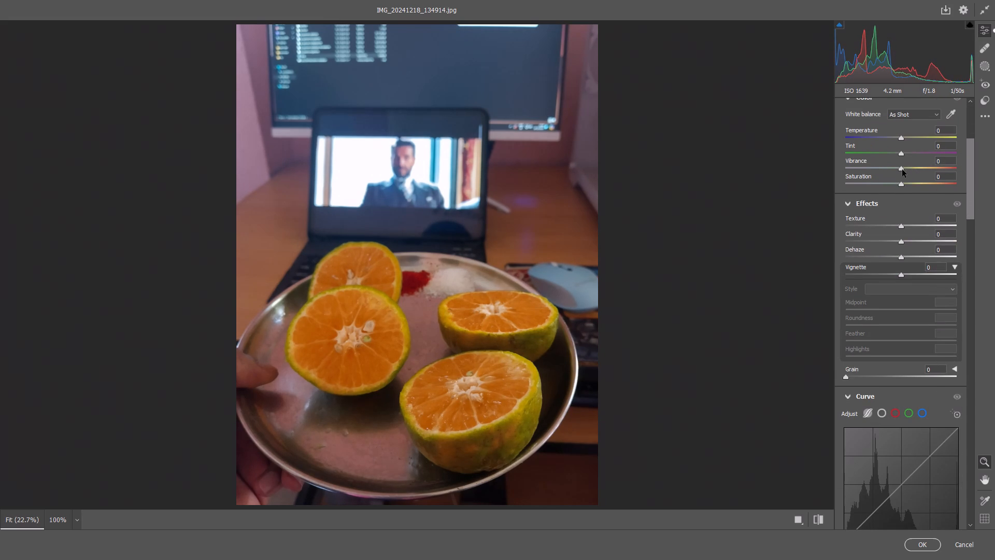
left_click_drag(902, 170, 909, 169)
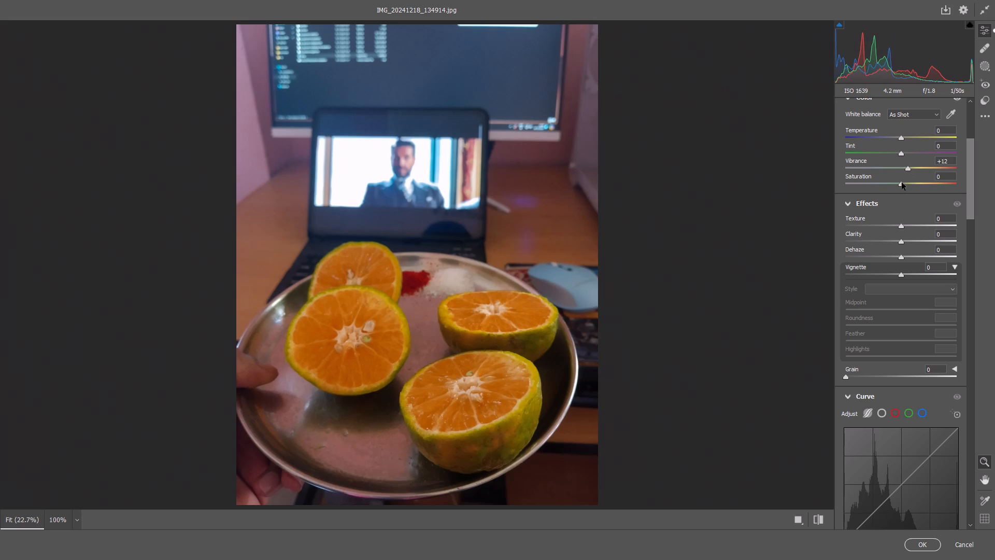
left_click_drag(901, 184, 912, 184)
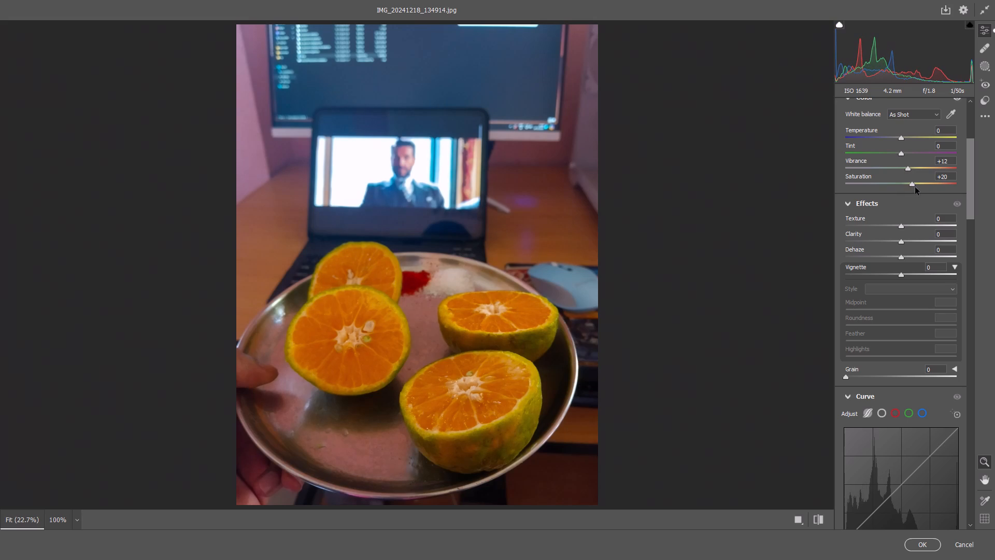
Set Texture and Clarity to +11 each and lower Dehaze to about -13.
left_click_drag(970, 171, 976, 173)
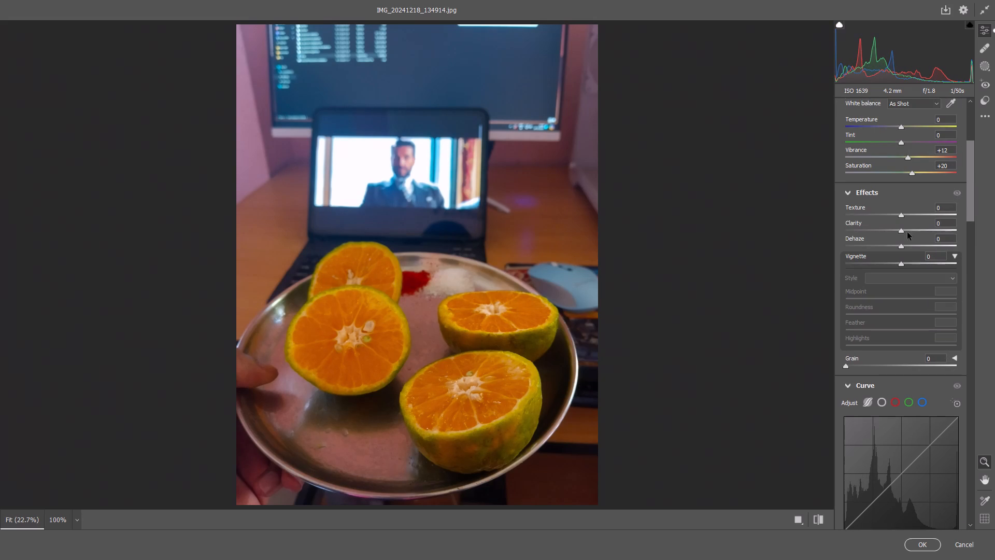
left_click_drag(902, 214, 908, 215)
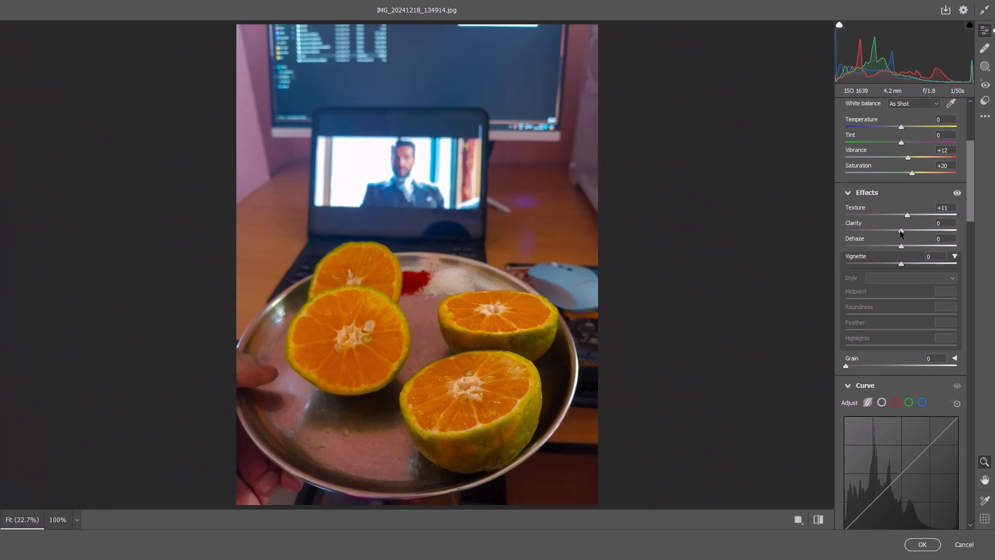
left_click_drag(900, 231, 906, 230)
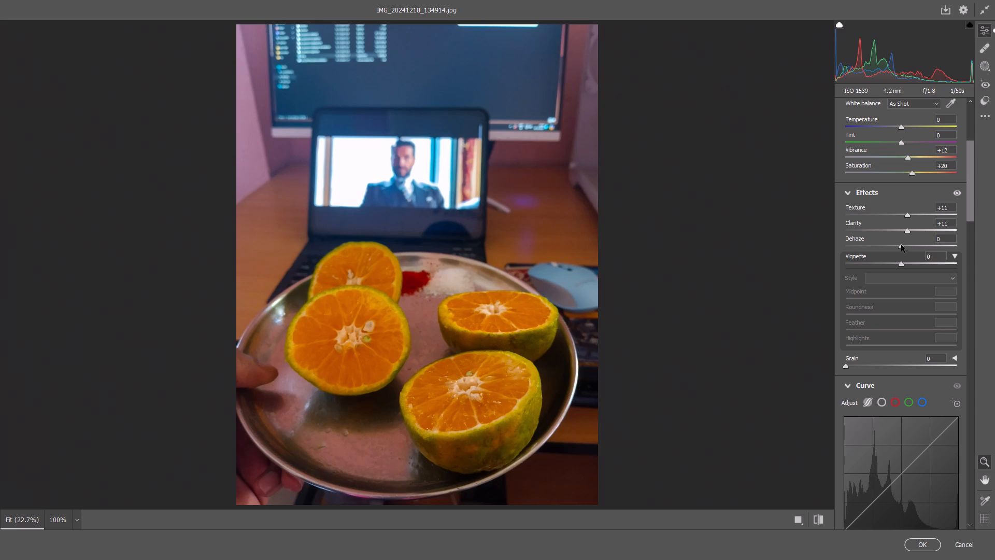
left_click_drag(903, 246, 895, 248)
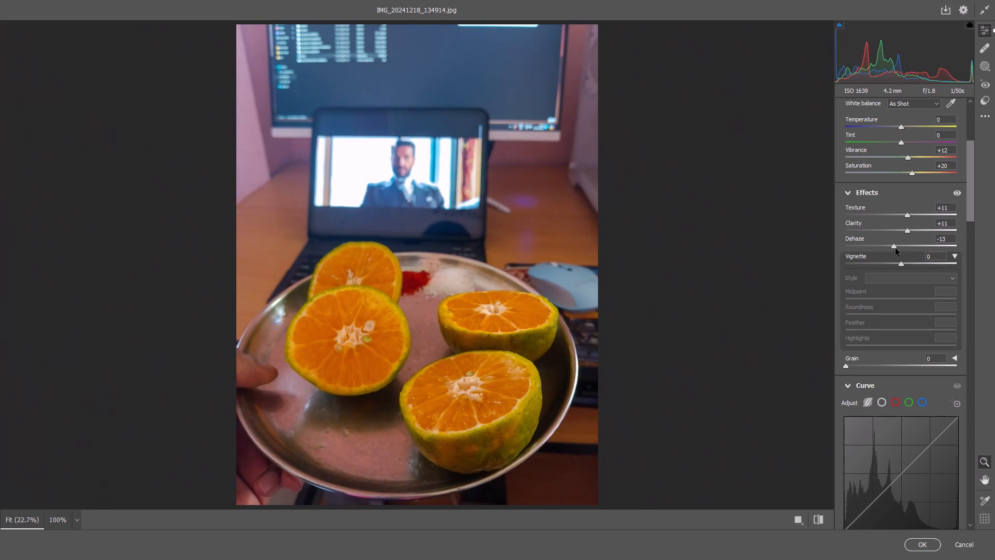
left_click_drag(895, 248, 897, 248)
Lower the parametric curve's Highlights to -26 and Lights to -20.
left_click_drag(972, 192, 978, 255)
left_click_drag(894, 222, 886, 224)
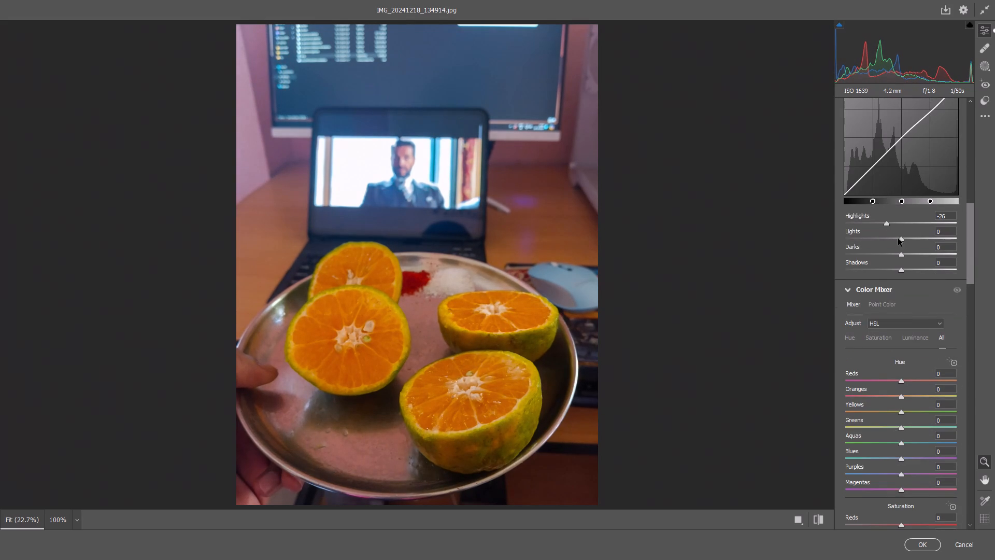
left_click_drag(901, 240, 890, 240)
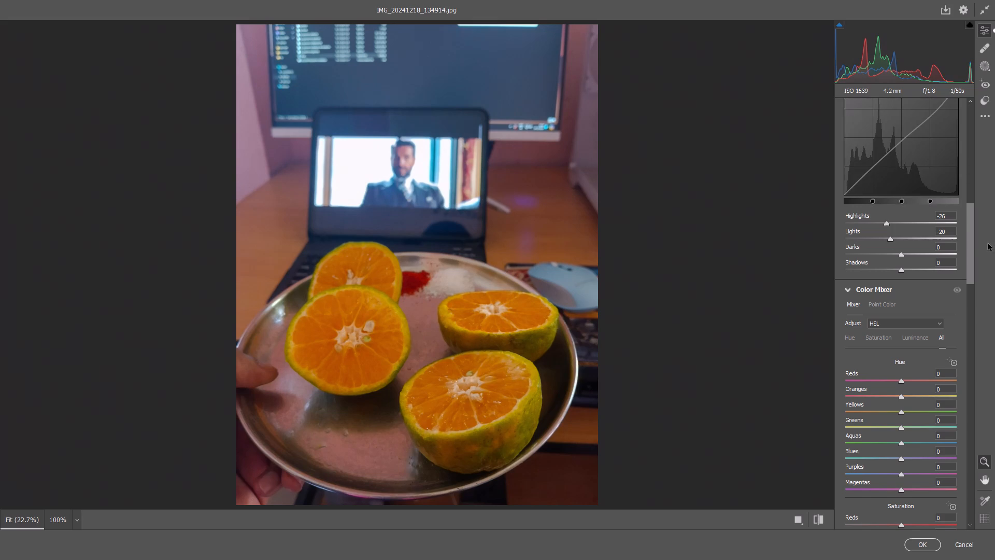
Set the Detail values to Sharpening 22, Noise Reduction 16 and Color Noise Reduction 19.
left_click_drag(972, 220, 984, 309)
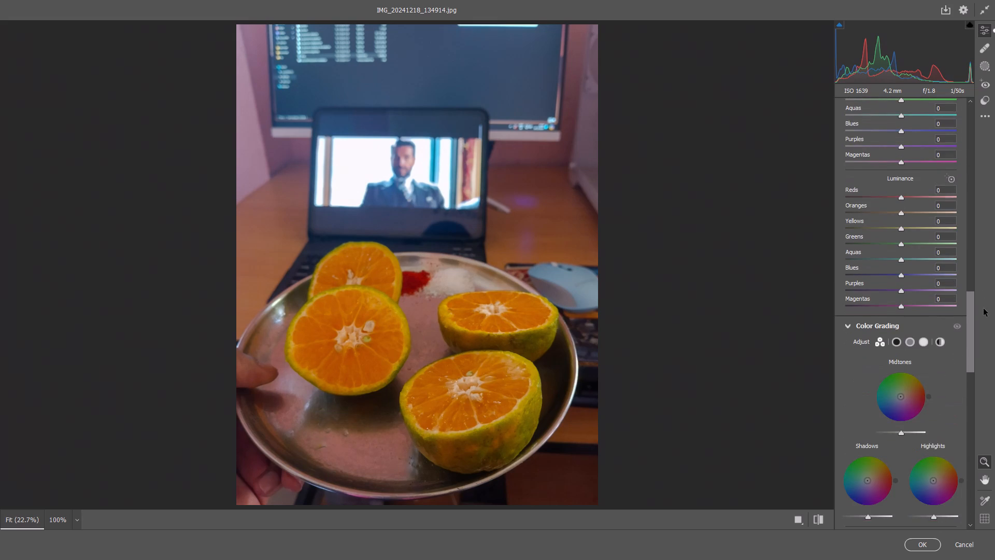
left_click_drag(984, 309, 980, 359)
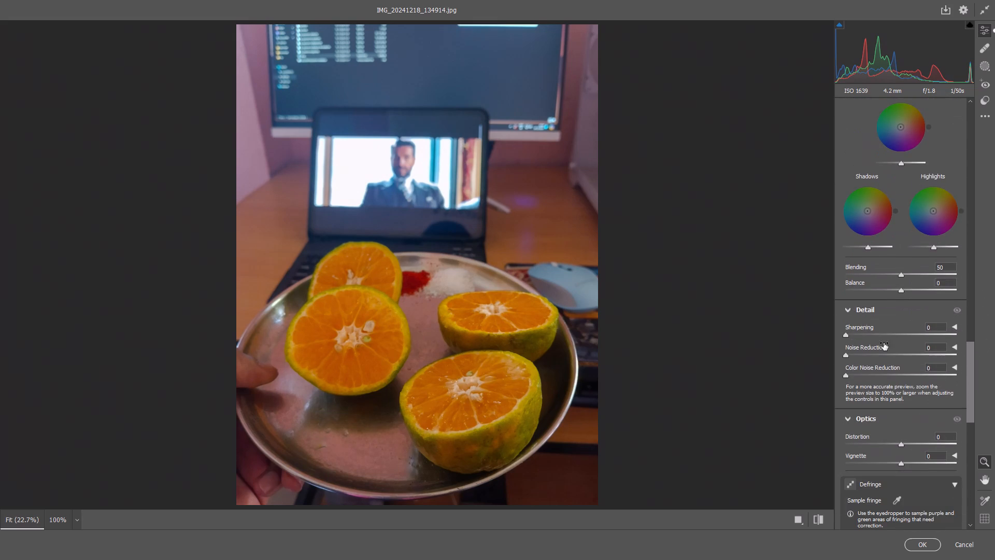
left_click_drag(855, 333, 861, 337)
left_click(860, 354)
left_click(863, 375)
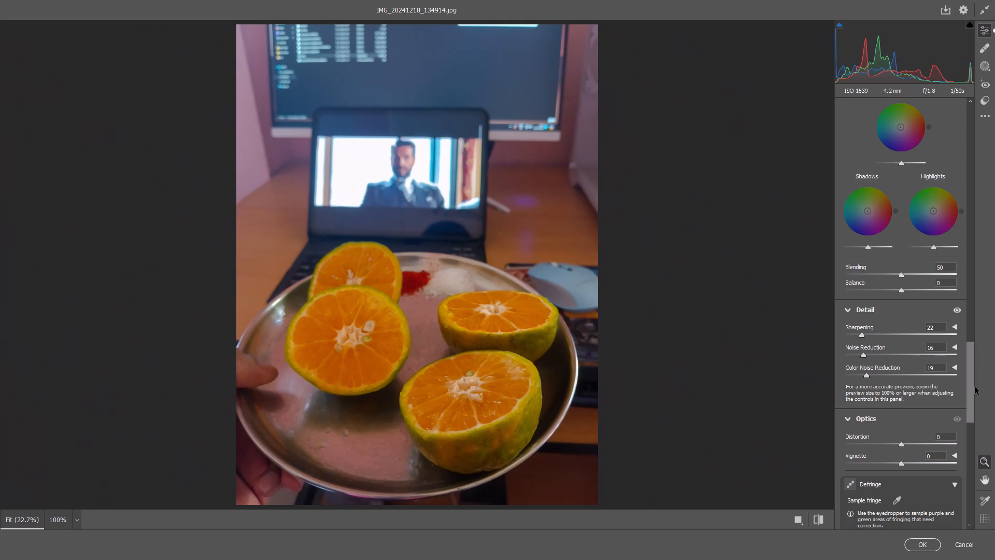
Raise the blue mouse's saturation with the Color Mixer's targeted adjustment, setting Aquas to +11 and Blues to +53.
left_click_drag(970, 388, 982, 305)
left_click(954, 211)
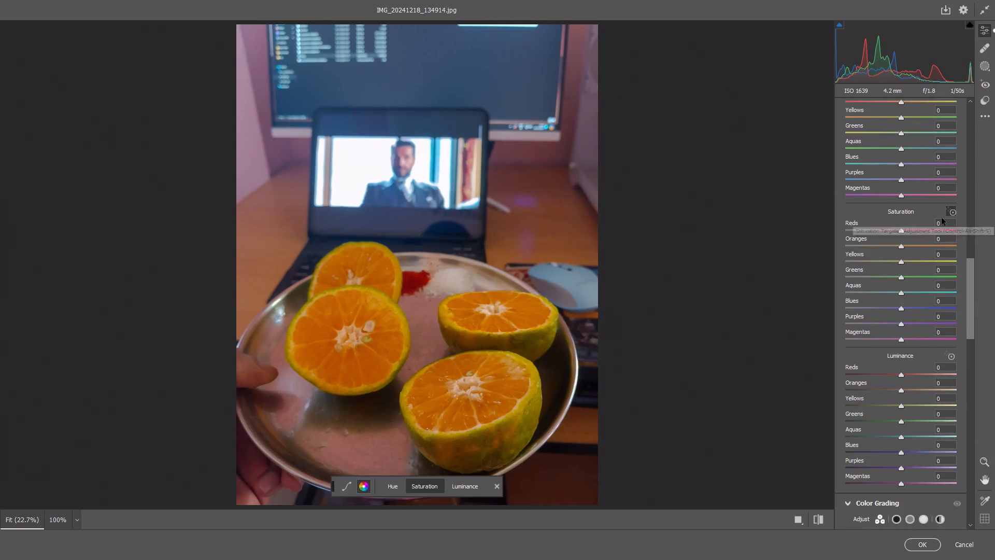
left_click_drag(561, 277, 580, 283)
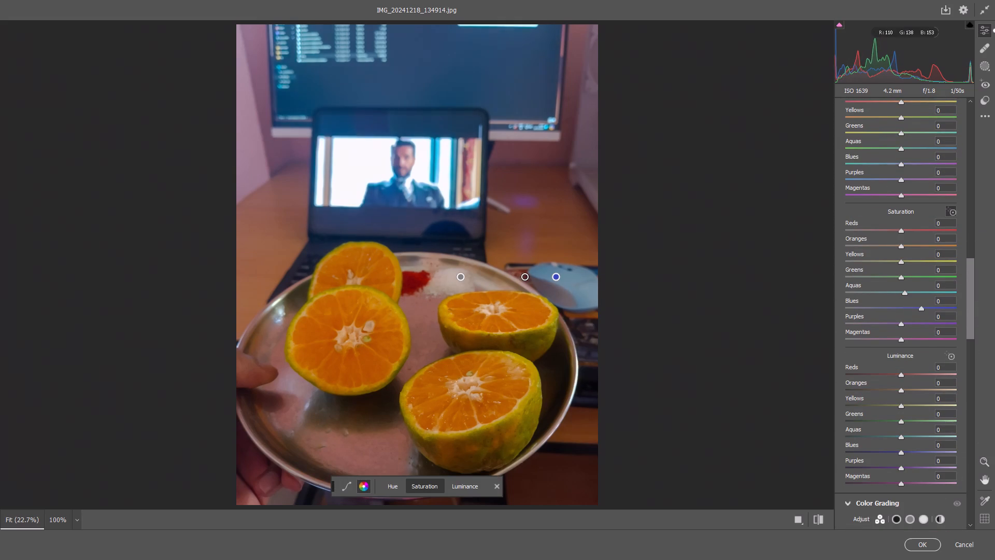
left_click_drag(580, 283, 589, 286)
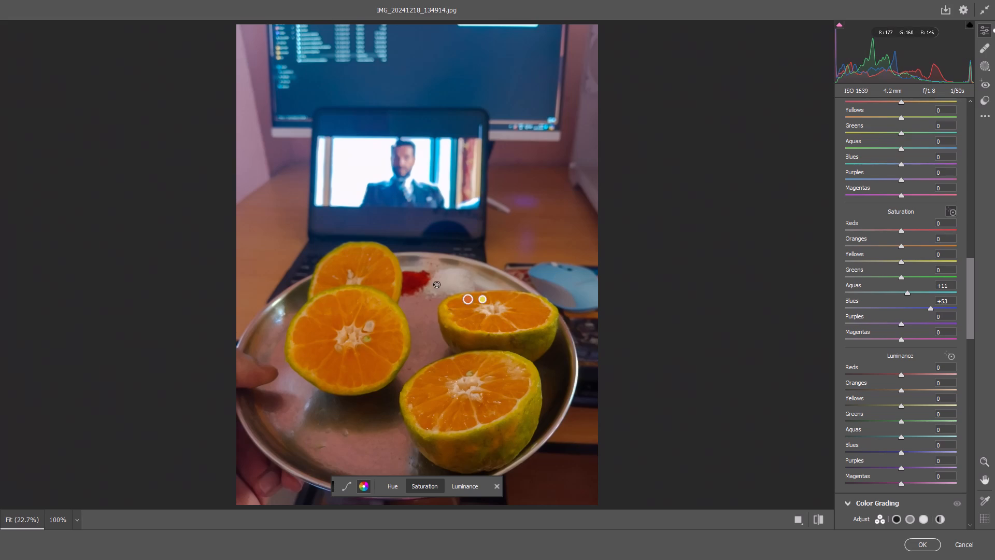
Raise the orange and red powder saturation to Reds +35 and Oranges +64 by targeted adjustment, and reduce saturation on the wooden desk.
left_click_drag(377, 271, 402, 279)
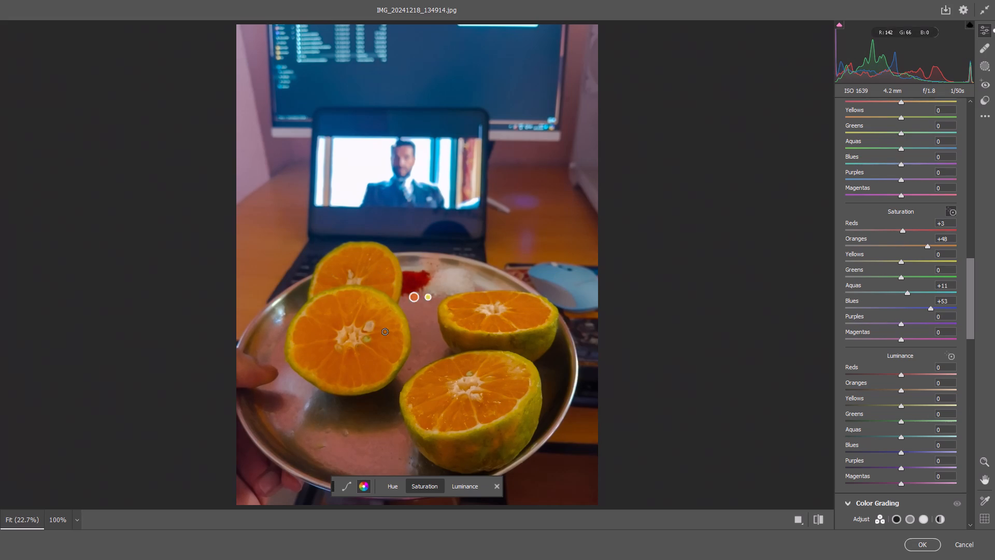
left_click_drag(418, 279, 430, 285)
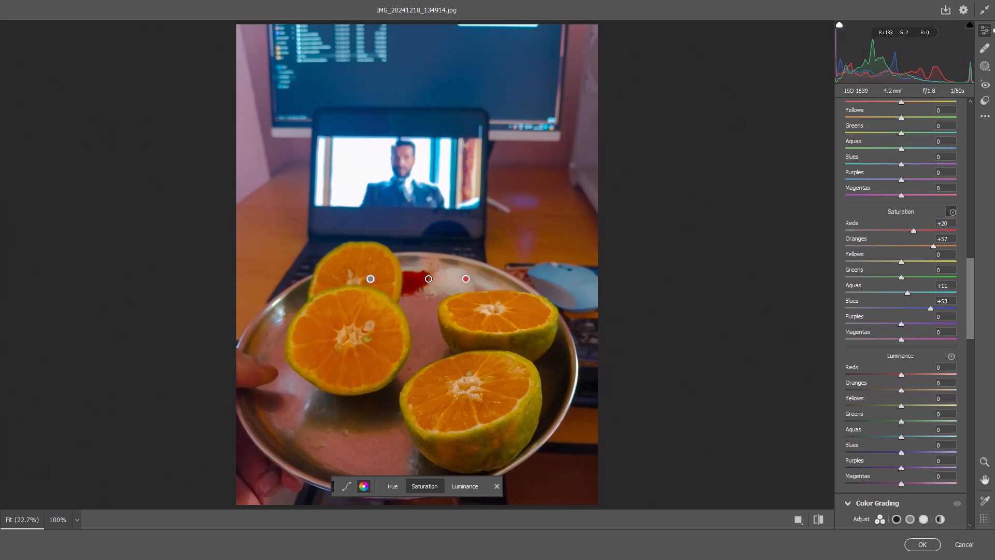
left_click_drag(430, 285, 435, 286)
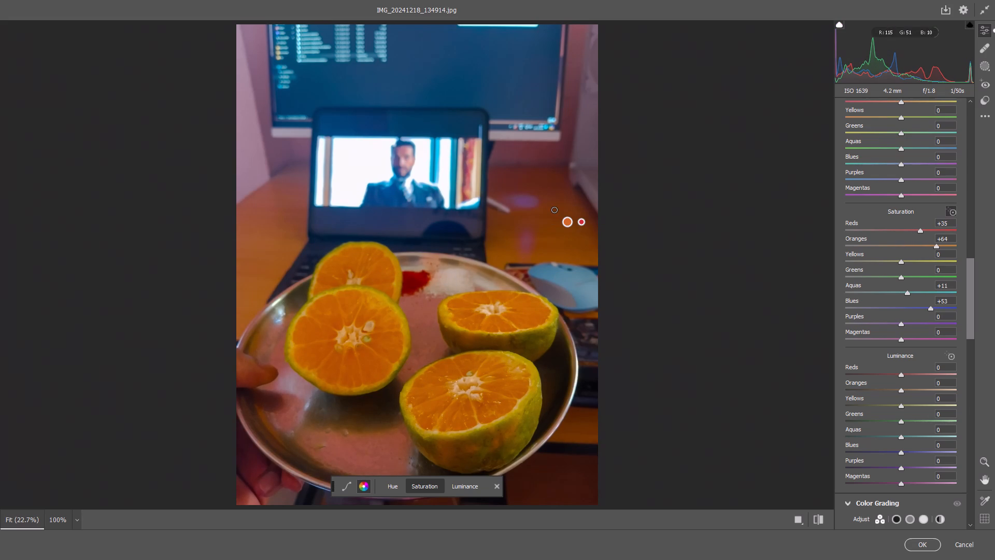
left_click_drag(552, 231, 531, 231)
Enable Lens Blur with its default settings and apply all Camera Raw edits to the orange photo.
left_click_drag(974, 302, 971, 423)
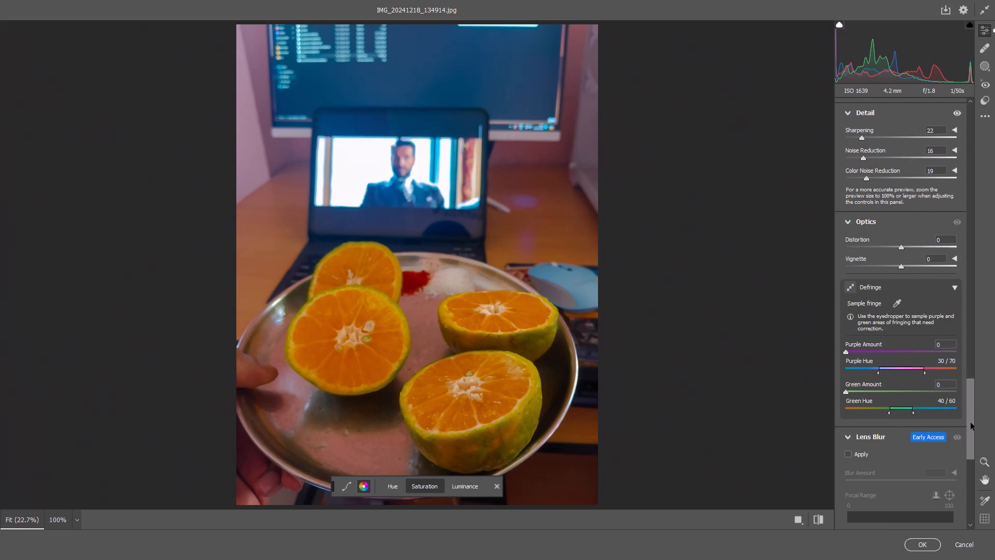
left_click_drag(971, 423, 976, 431)
left_click(849, 244)
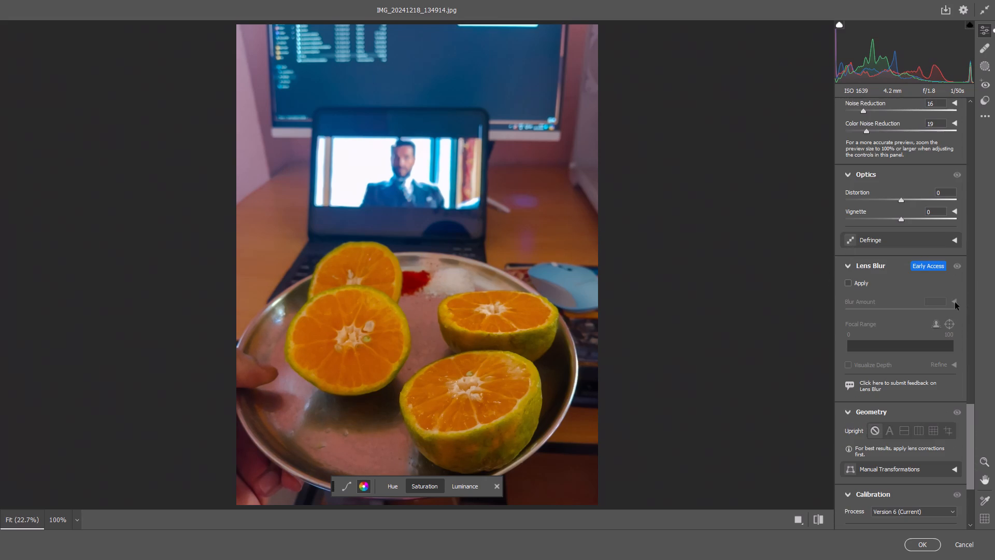
left_click(848, 287)
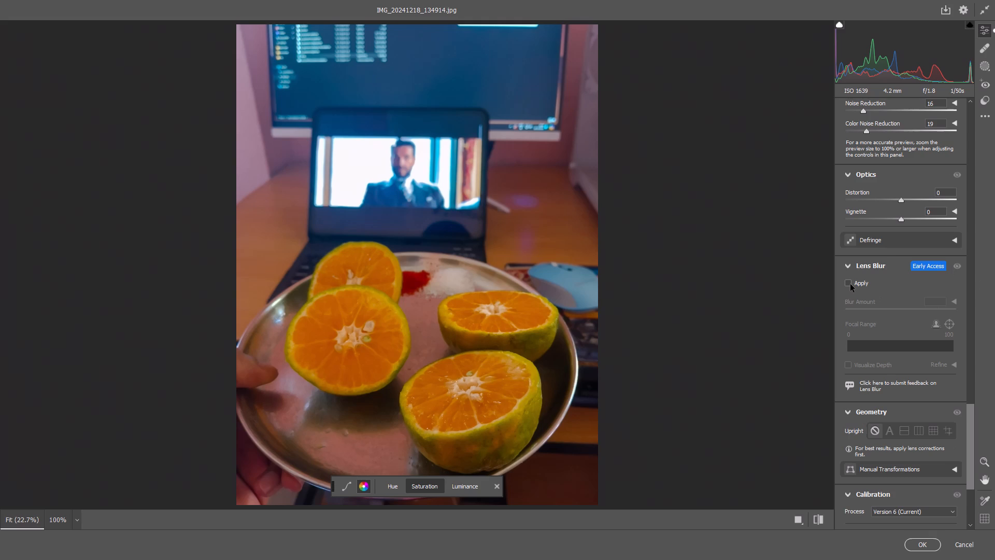
left_click(850, 284)
scroll(749, 383, "down", 1)
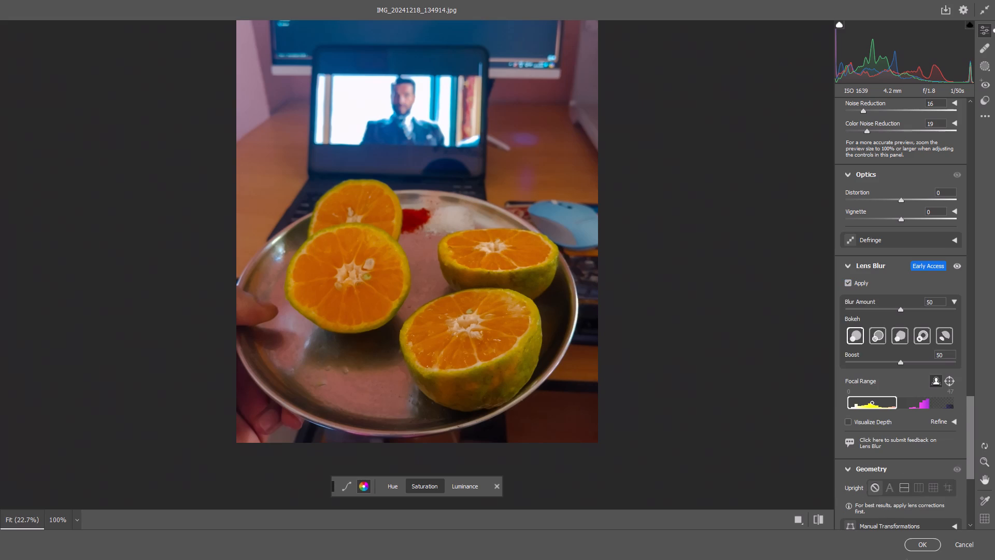
left_click(915, 542)
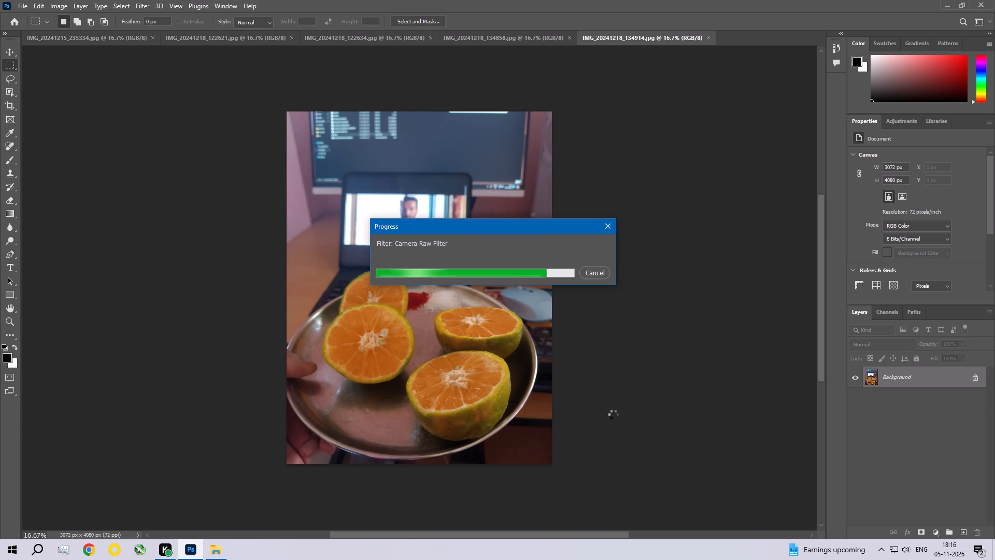
Apply a Photo Filter with a custom saturated blue colour at 25% density, preserving luminosity.
left_click(58, 3)
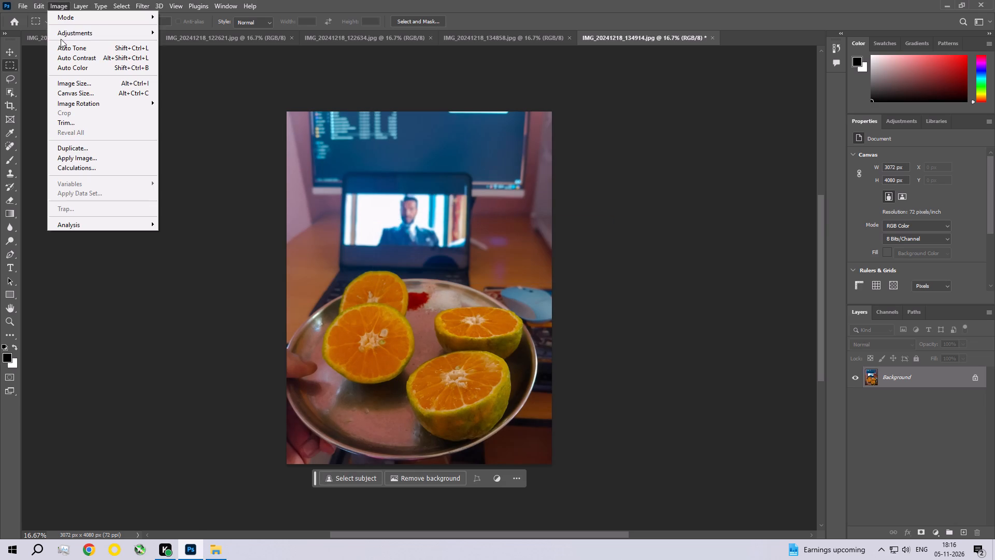
left_click(64, 30)
left_click(233, 114)
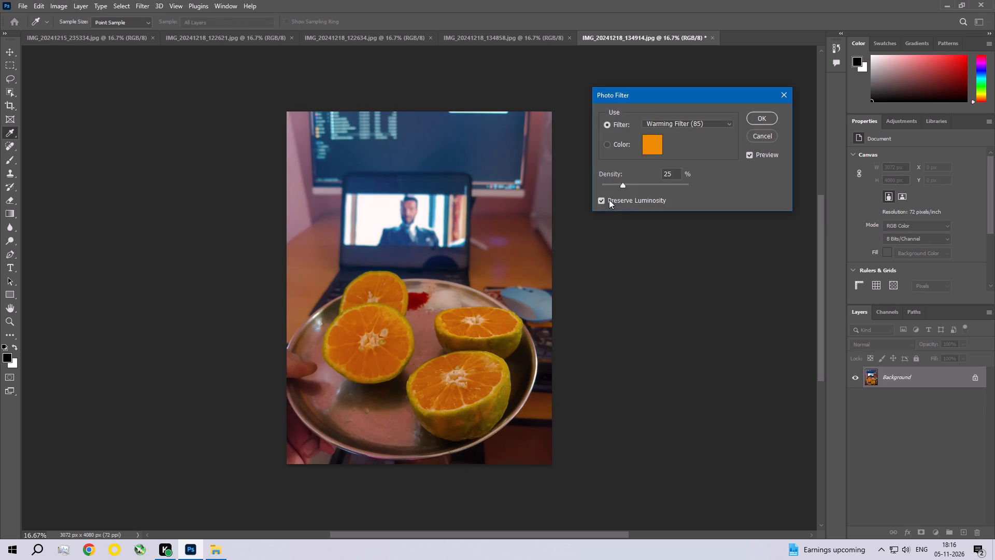
left_click(611, 143)
left_click(647, 147)
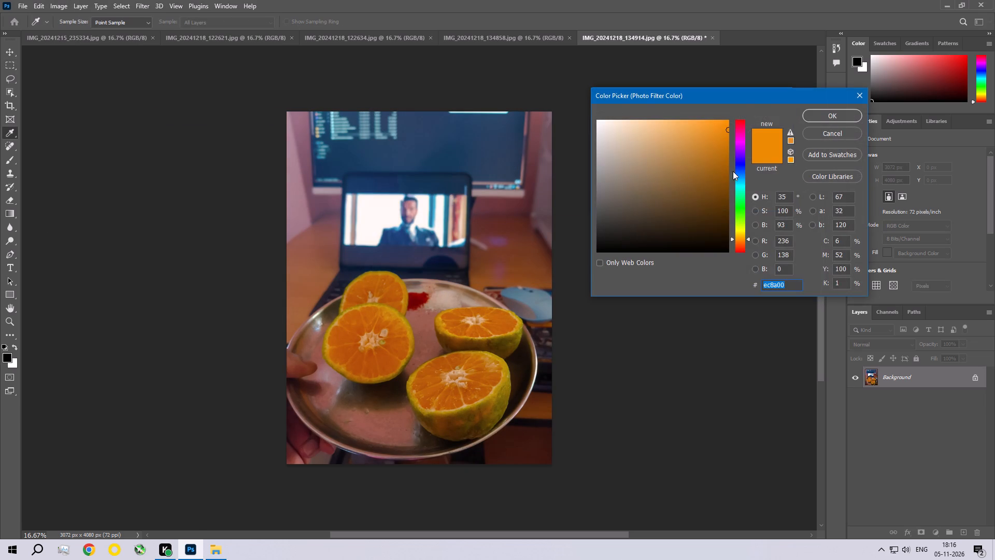
left_click(737, 171)
left_click(837, 115)
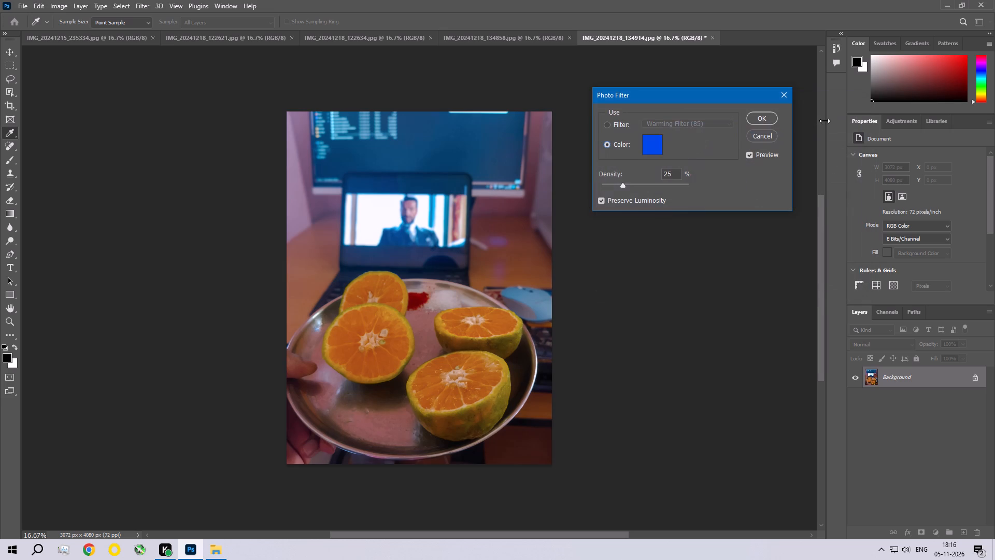
left_click(767, 120)
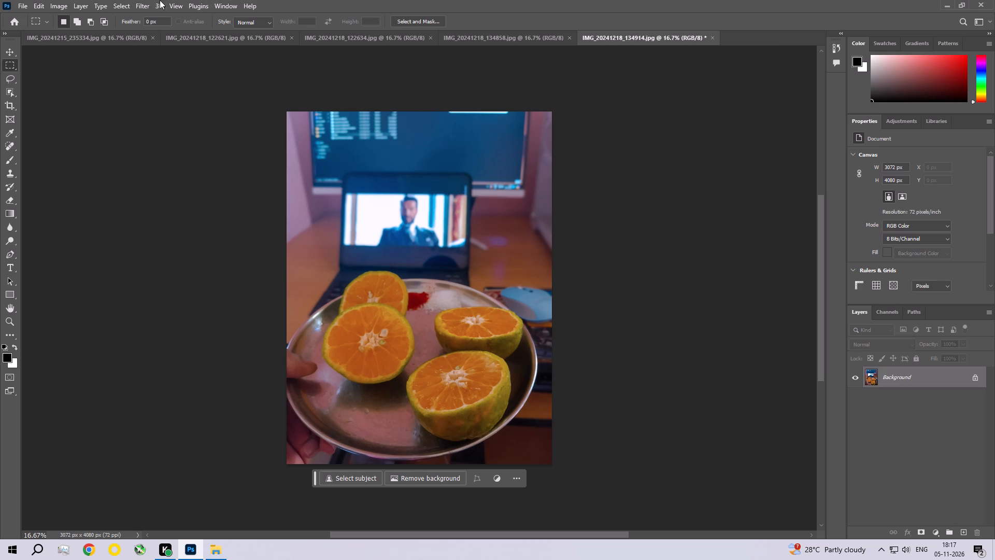
Apply an Exposure adjustment to the orange photo with the Offset set to 0.005.
left_click(60, 2)
left_click(65, 34)
left_click(205, 59)
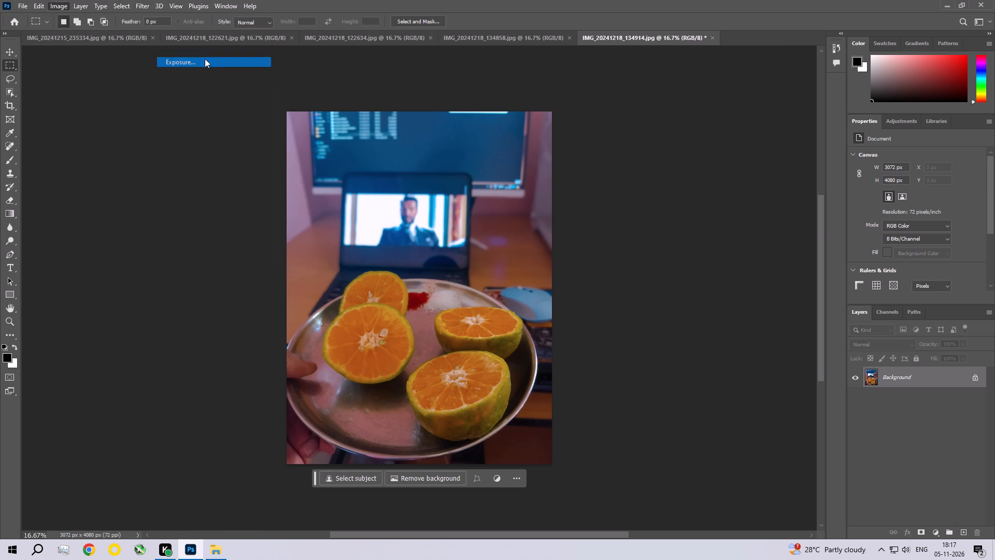
left_click(826, 188)
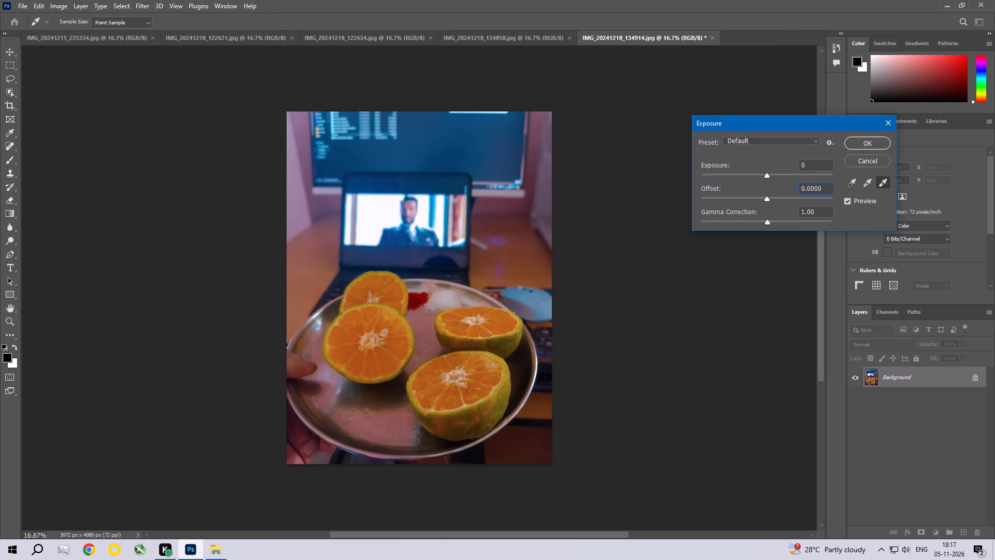
key("BackSpace")
key("BackSpace")
type("10")
key("0")
key("BackSpace")
key("BackSpace")
key("BackSpace")
key("5")
key("Return")
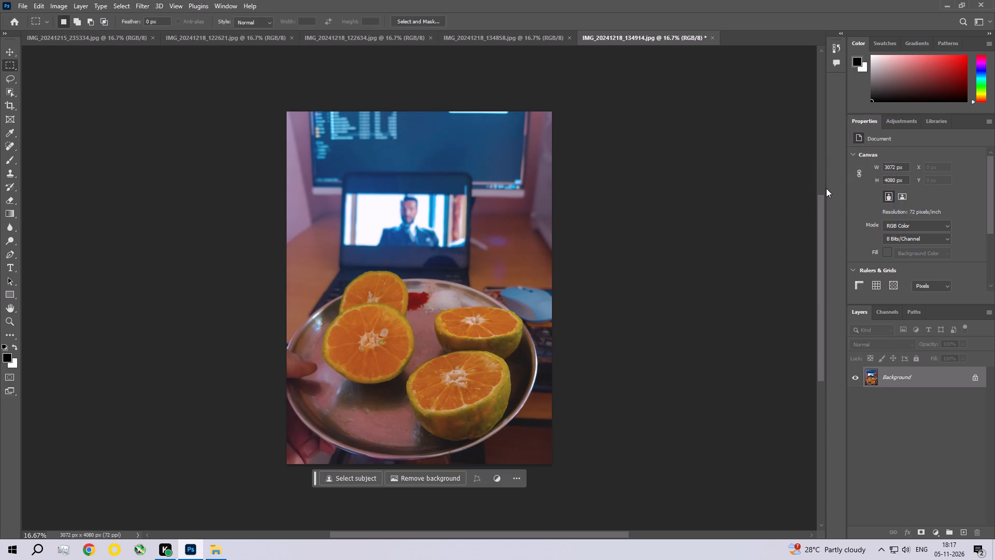
Save the graded IMG_20241218_134914.jpg, accepting the save options.
key("ctrl+s")
key("Return")
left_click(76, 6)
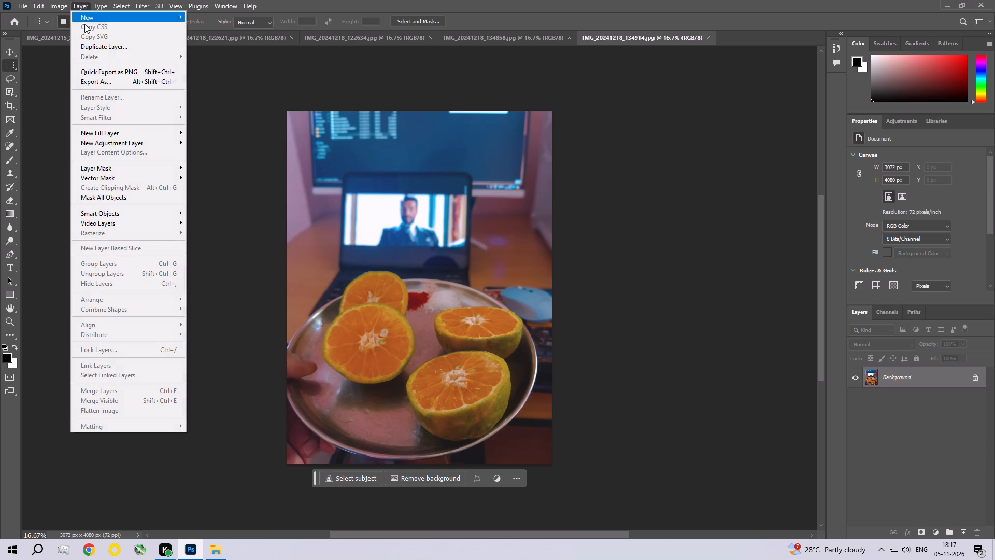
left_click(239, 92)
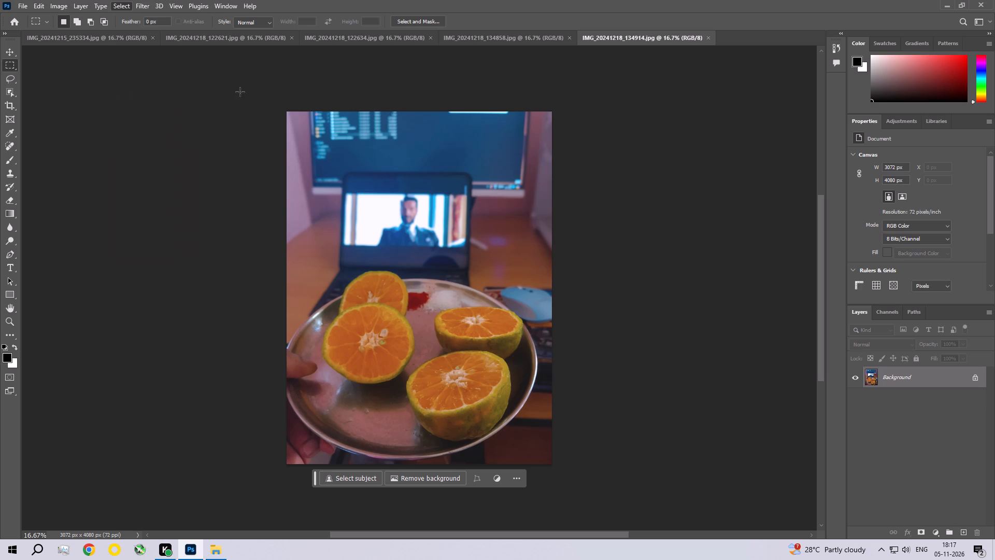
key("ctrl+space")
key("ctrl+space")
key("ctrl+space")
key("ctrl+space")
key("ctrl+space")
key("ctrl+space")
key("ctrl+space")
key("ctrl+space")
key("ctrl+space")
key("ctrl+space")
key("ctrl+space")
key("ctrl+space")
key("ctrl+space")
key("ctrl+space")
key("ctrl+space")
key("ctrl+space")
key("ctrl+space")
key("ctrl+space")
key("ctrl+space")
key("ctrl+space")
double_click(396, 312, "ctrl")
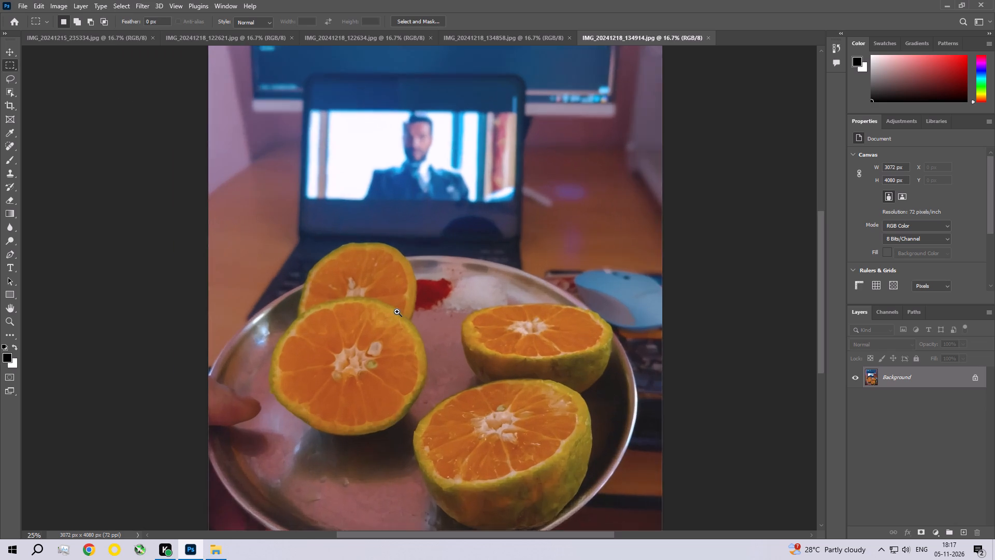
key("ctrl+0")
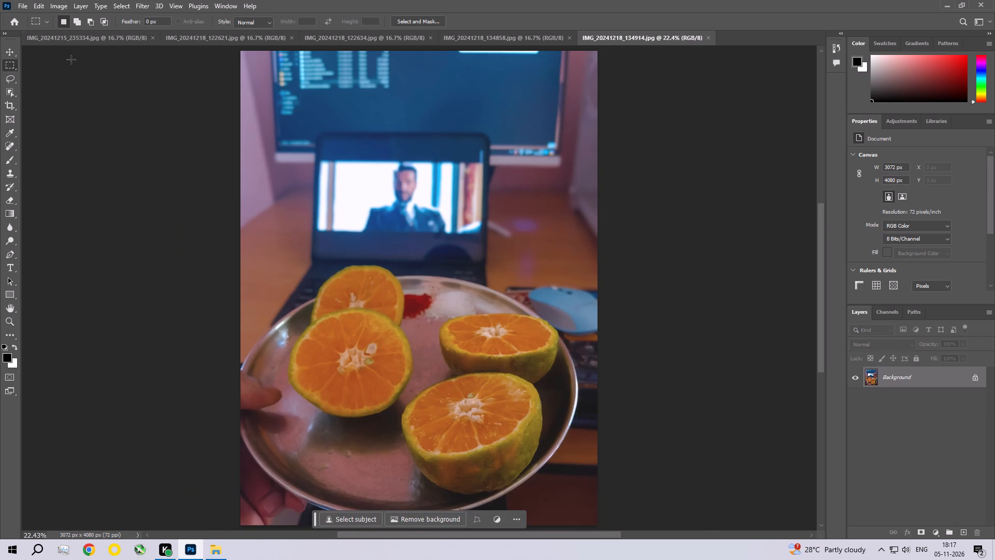
Save IMG_20241218_134914.jpg once more and close it.
key("ctrl+s")
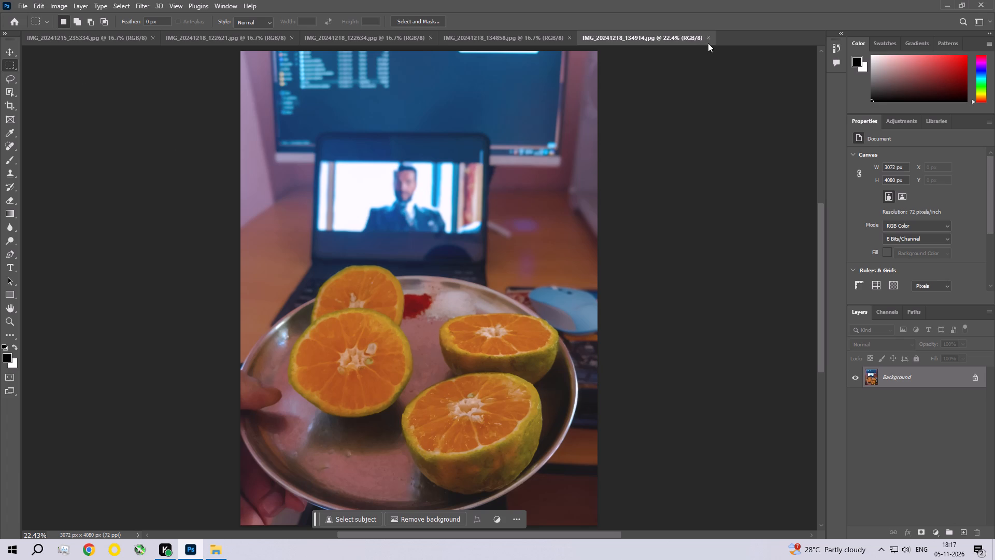
left_click(706, 38)
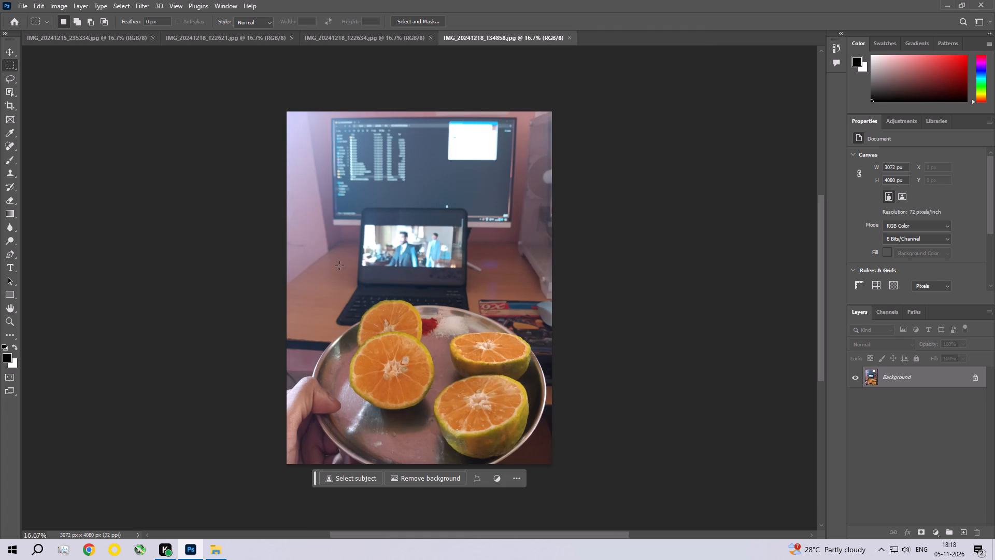
Remove the faint mark on the pink wall of IMG_20241218_134858.jpg by filling a rectangular marquee around it, and deselect.
key("ctrl+space")
key("ctrl+space")
key("ctrl+space")
key("ctrl+space")
key("ctrl+space")
key("ctrl+space")
key("ctrl+space")
key("ctrl+space")
key("ctrl+space")
key("ctrl+space")
key("ctrl+space")
key("ctrl+space")
key("ctrl+space")
key("ctrl+space")
key("ctrl+space")
key("ctrl+space")
key("ctrl+space")
key("ctrl+space")
key("ctrl+space")
key("ctrl+space")
triple_click(320, 258, "ctrl")
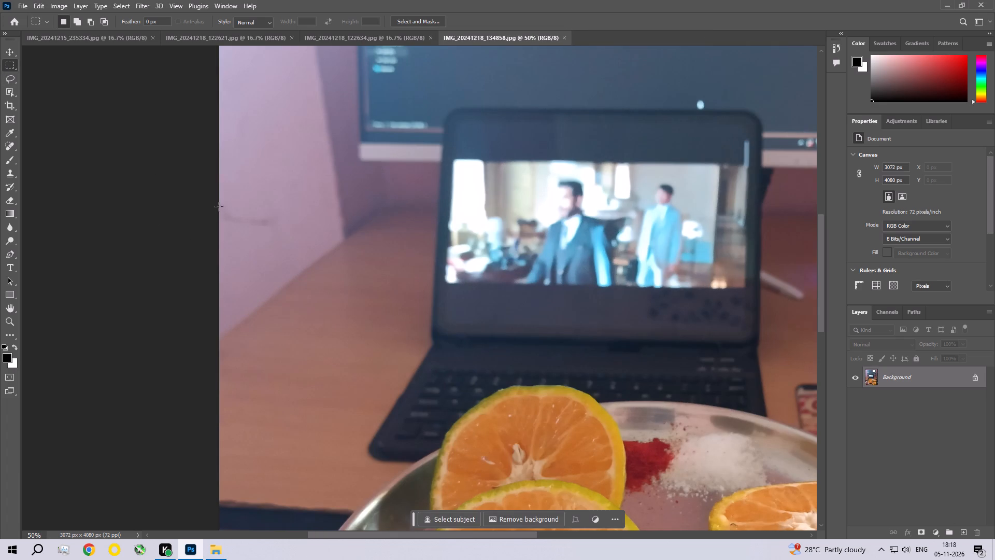
left_click_drag(219, 206, 287, 235)
left_click(34, 3)
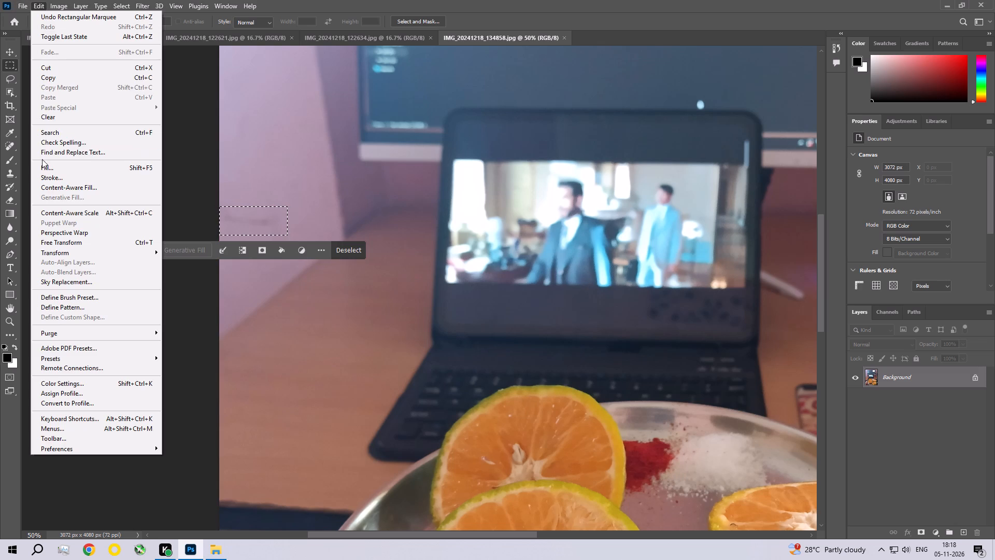
left_click(47, 172)
left_click(564, 136)
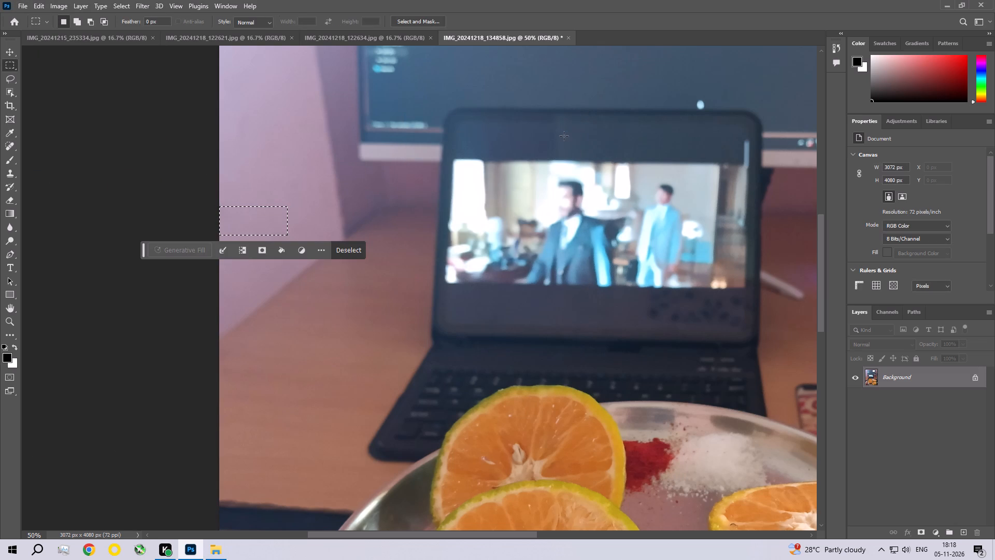
key("ctrl+d")
Examine the wall, laptop, desk and orange areas of IMG_20241218_134858.jpg up close for further blemishes.
key("space")
key("space")
key("space")
key("space")
key("space")
key("space")
key("space")
key("space")
key("space")
key("space")
key("space")
key("space")
key("space")
key("space")
key("space")
key("space")
key("space")
key("space")
key("space")
key("space")
left_click_drag(282, 121, 282, 346)
left_click_drag(289, 321, 306, 205)
left_click_drag(433, 348, 237, 238)
left_click_drag(382, 244, 582, 264)
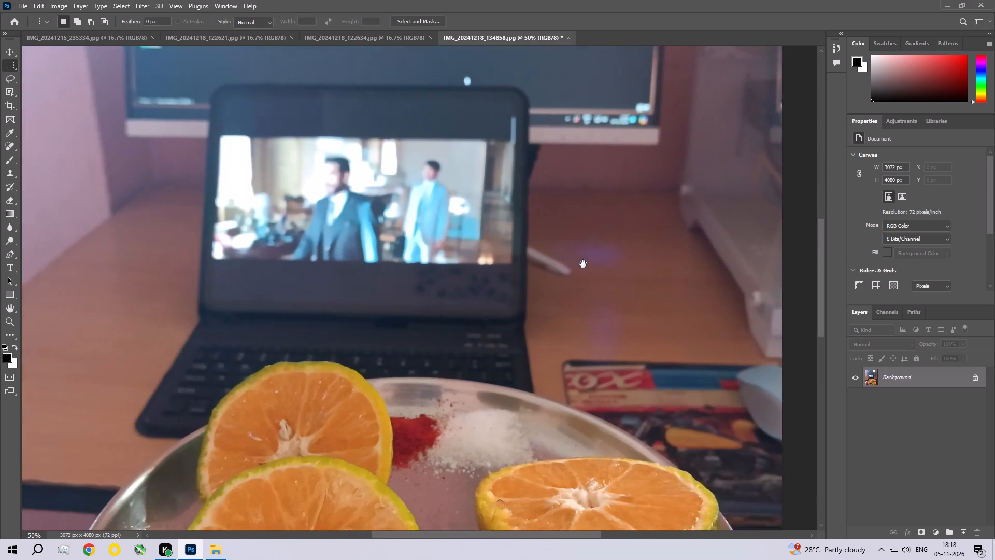
left_click_drag(474, 333, 467, 316)
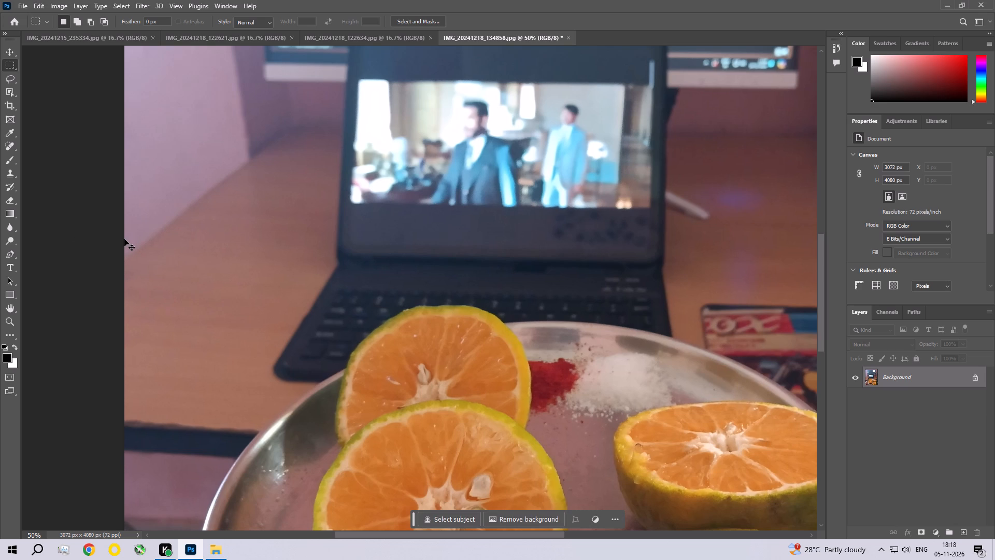
key("ctrl+0")
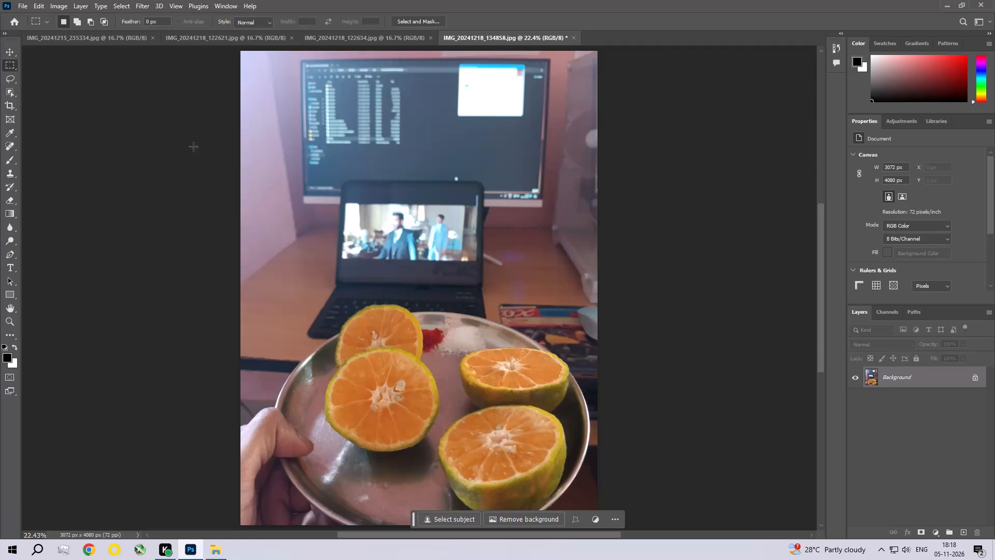
Open the Camera Raw Filter on the orange photo and set Exposure -0.30, Contrast +20, Highlights -22, Shadows +10 and Whites -18.
left_click(137, 7)
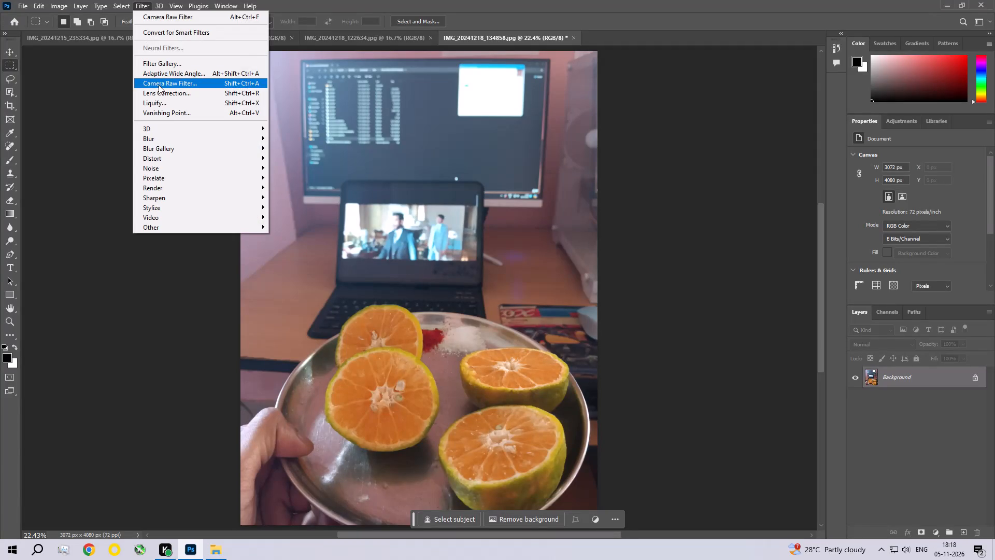
left_click(159, 85)
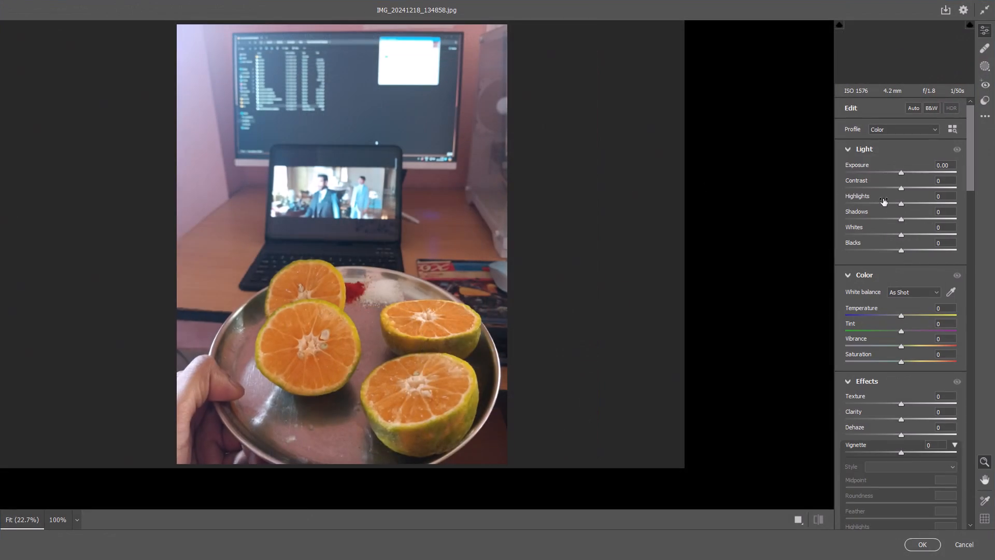
left_click_drag(902, 188, 913, 190)
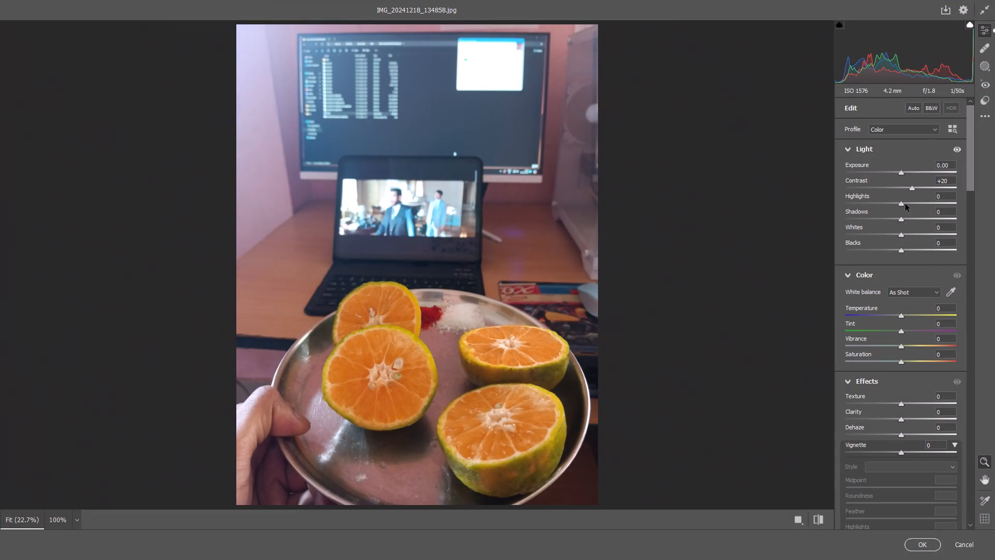
left_click_drag(901, 204, 888, 202)
left_click_drag(899, 220, 903, 219)
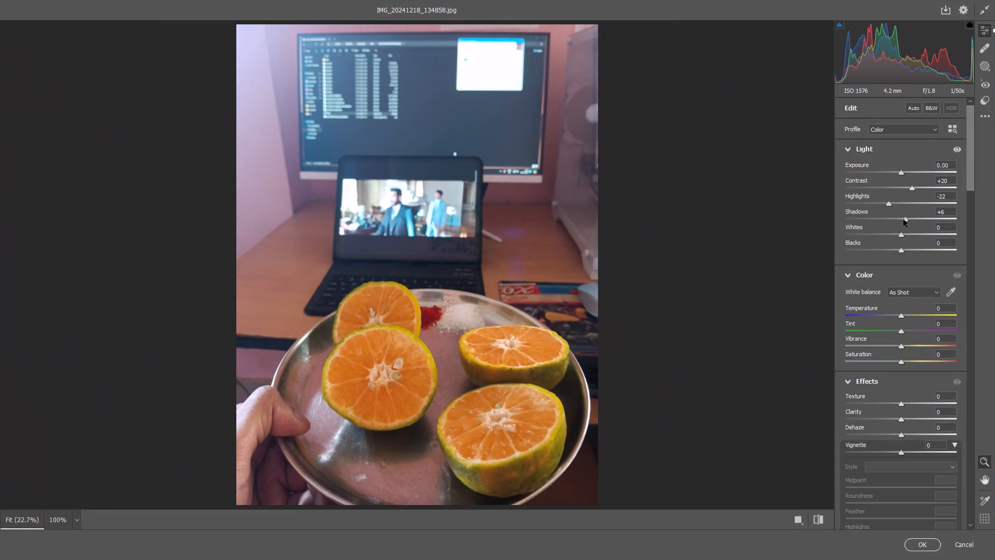
left_click_drag(903, 219, 905, 219)
left_click(903, 173)
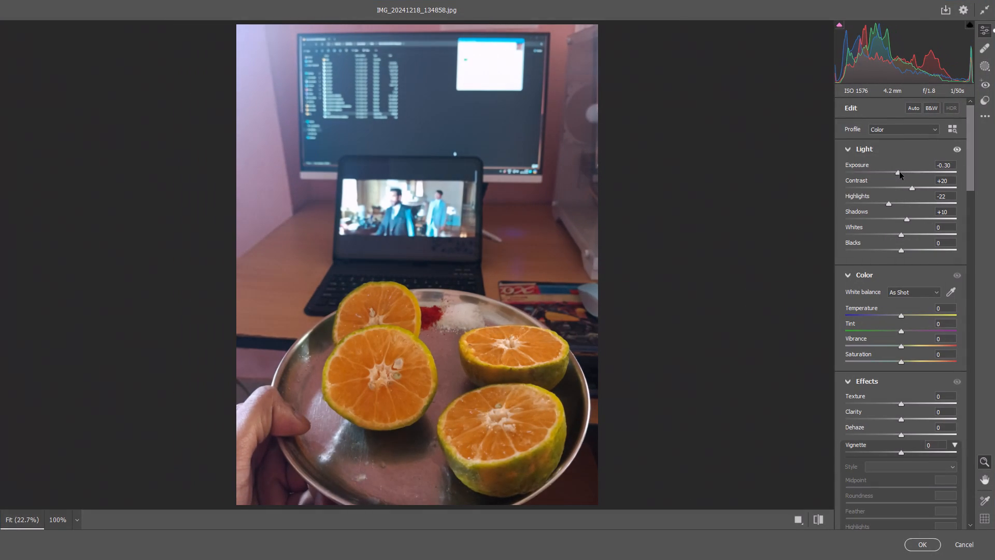
left_click_drag(901, 234, 891, 232)
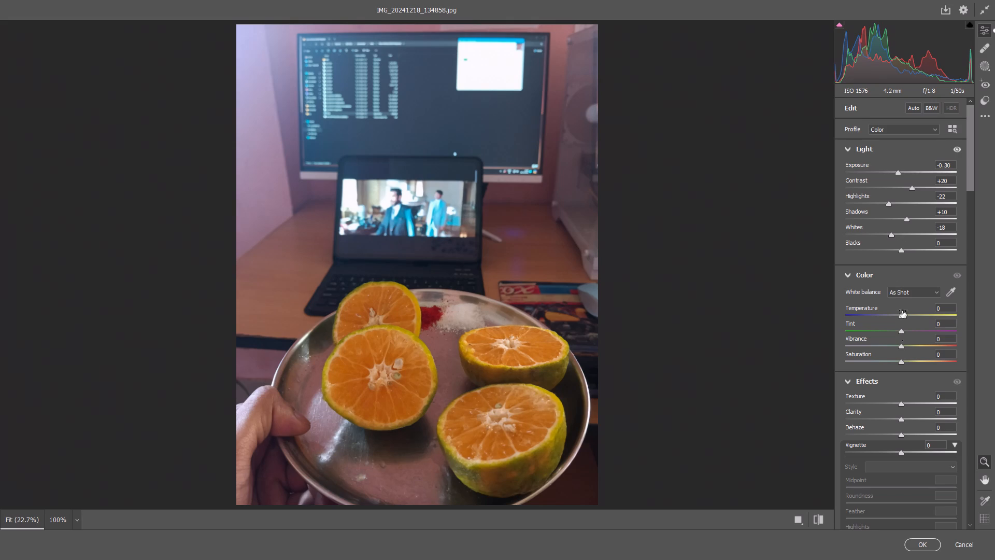
Boost the photo's color with Vibrance +12 and Saturation +20.
left_click_drag(900, 347, 905, 348)
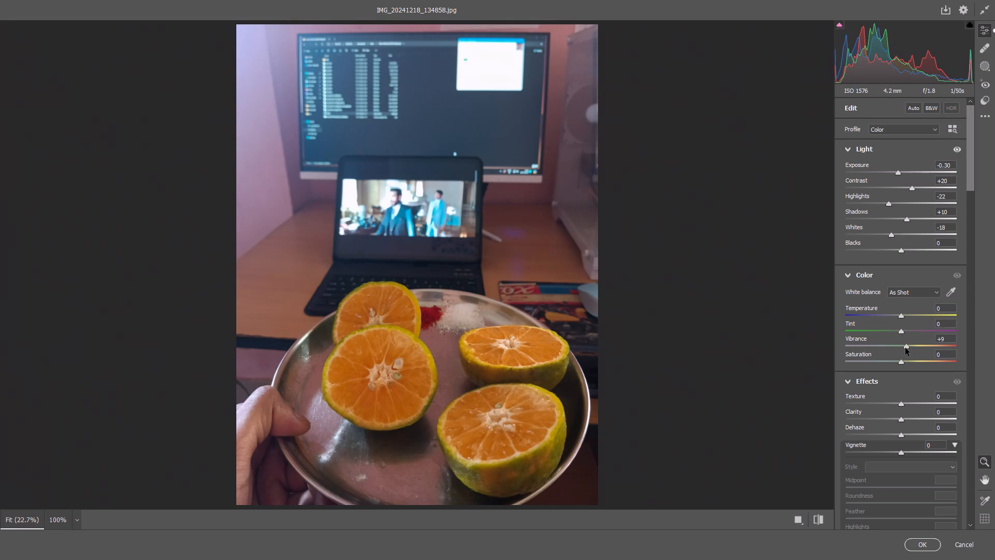
left_click_drag(905, 348, 907, 349)
left_click_drag(899, 361, 906, 365)
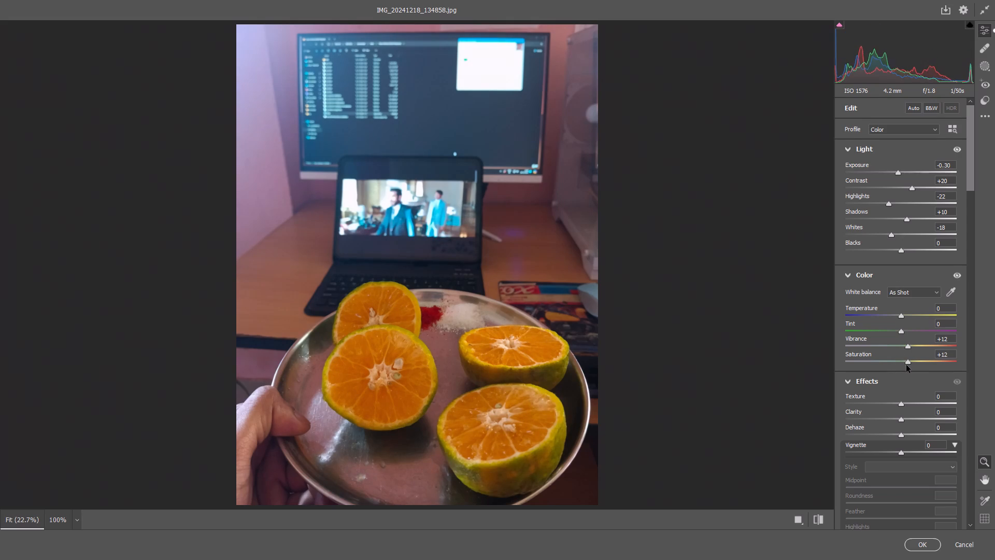
left_click_drag(906, 365, 909, 367)
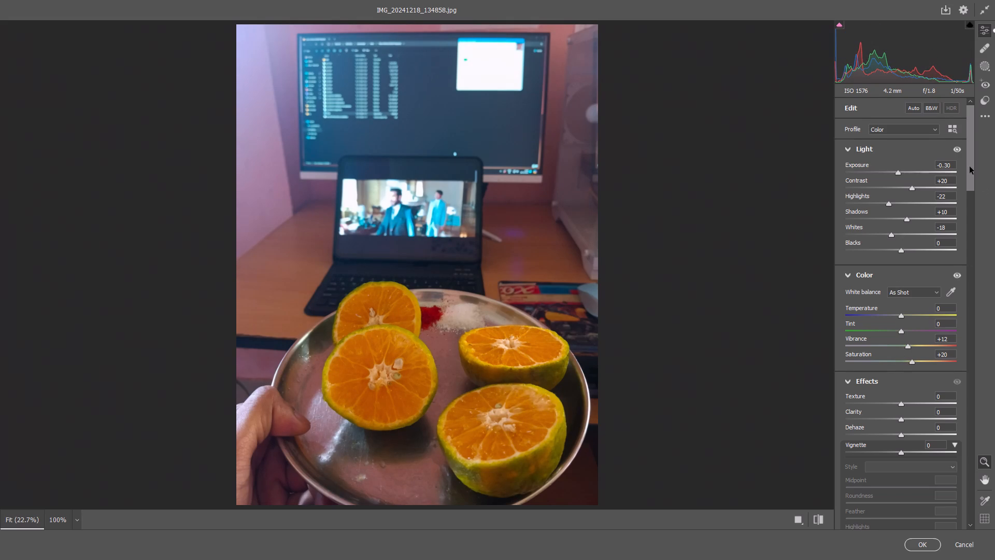
Strengthen the photo's surface detail with Texture +12 and Clarity +10.
left_click_drag(970, 166, 971, 200)
left_click_drag(900, 232, 905, 233)
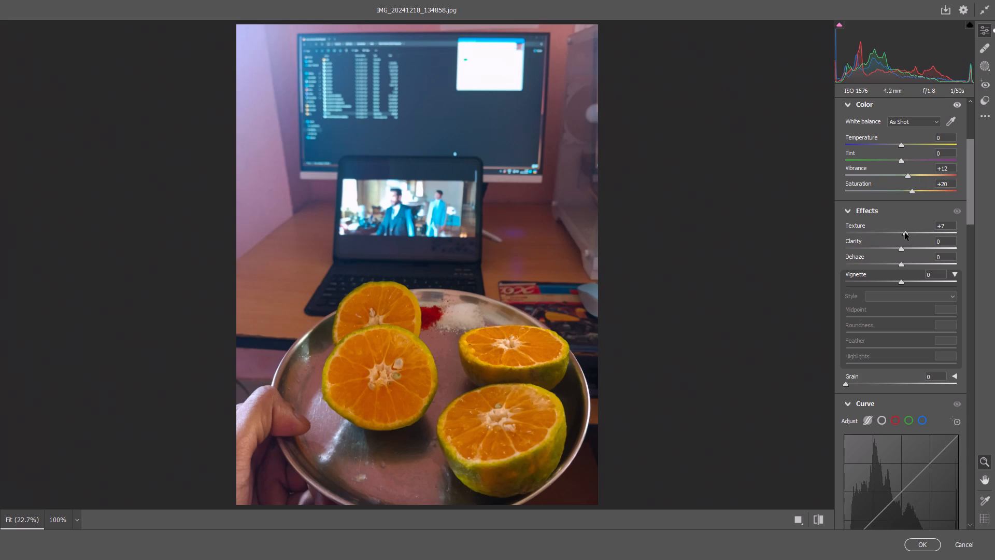
left_click_drag(905, 233, 907, 234)
left_click_drag(900, 249, 904, 251)
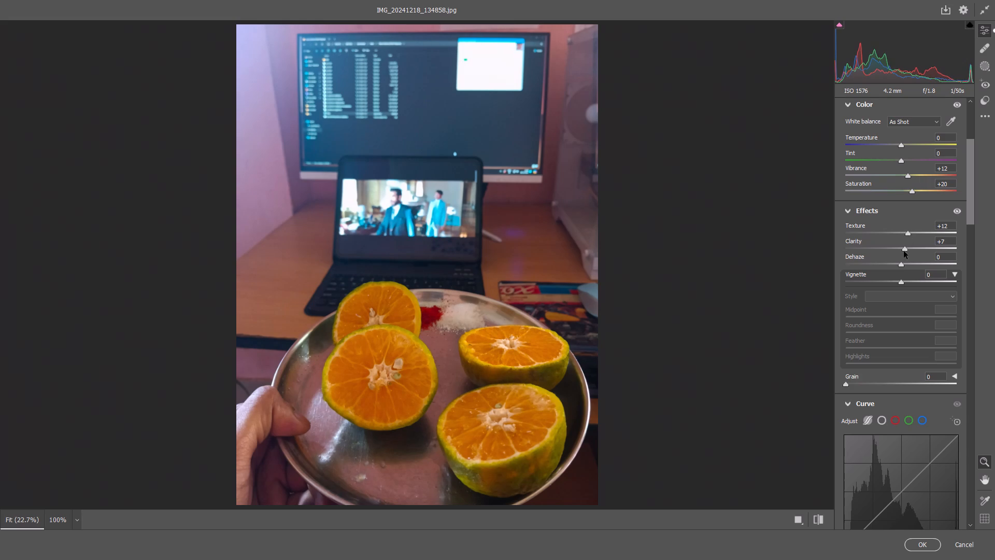
left_click_drag(904, 251, 906, 252)
Darken the bright range of the parametric curve with Highlights -24 and Lights -29.
left_click_drag(973, 192, 971, 230)
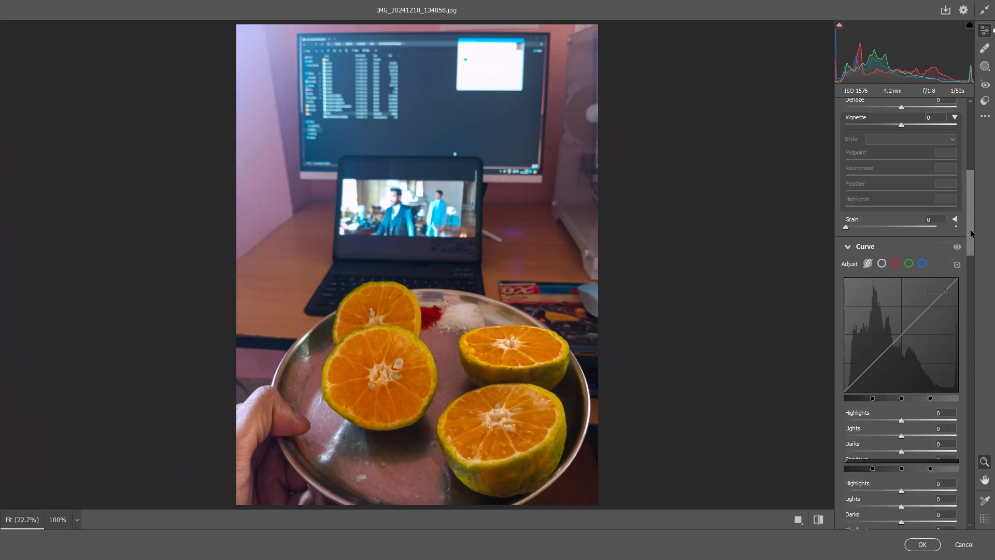
left_click_drag(971, 230, 967, 264)
left_click_drag(903, 213, 897, 212)
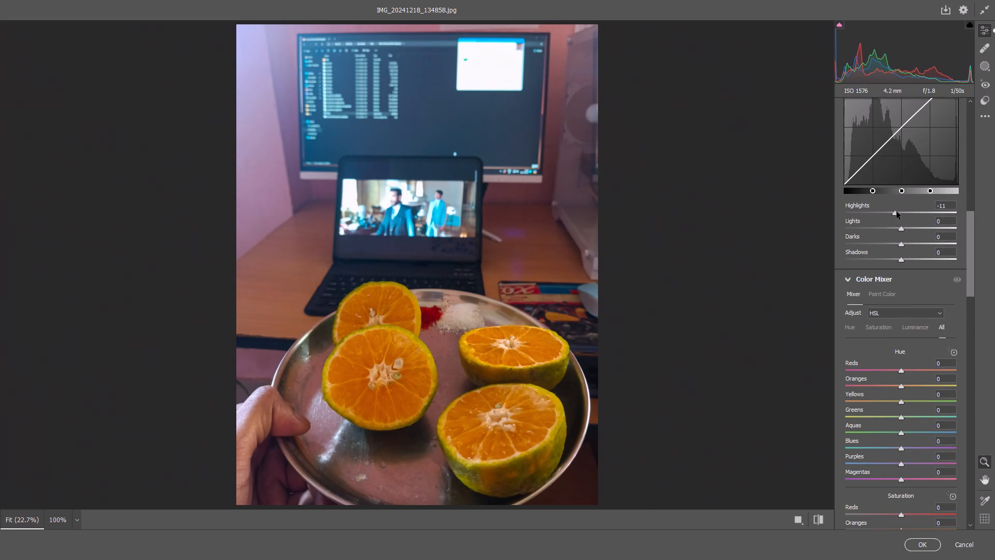
left_click_drag(897, 212, 890, 213)
left_click_drag(902, 227, 890, 229)
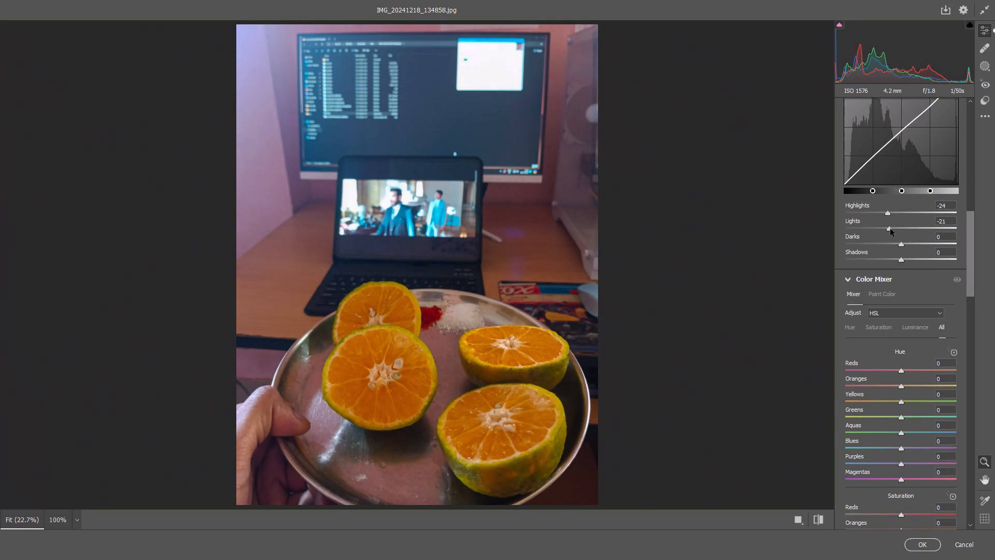
left_click_drag(890, 229, 886, 227)
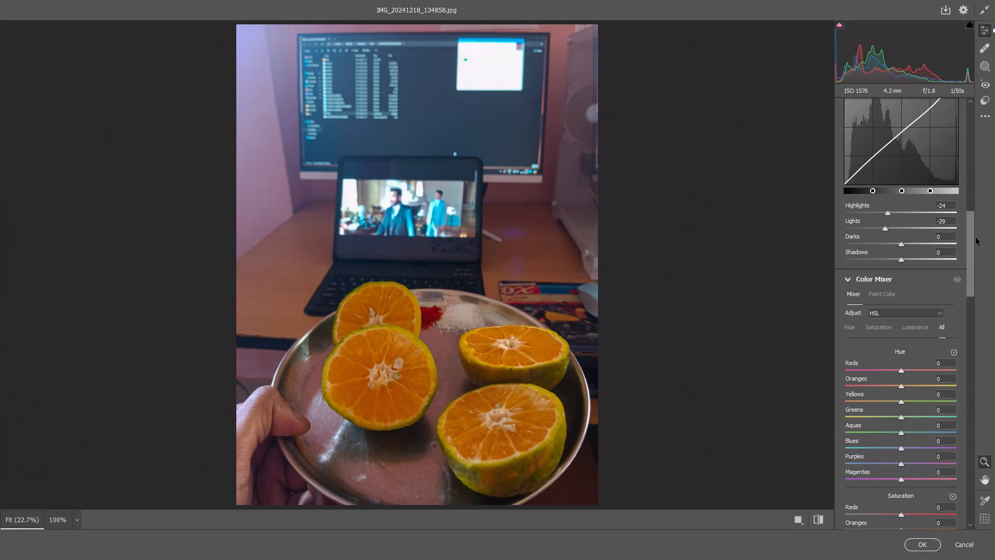
Set the photo's Sharpening to 22, Noise Reduction to 16 and Color Noise Reduction to 15.
left_click_drag(972, 234, 971, 326)
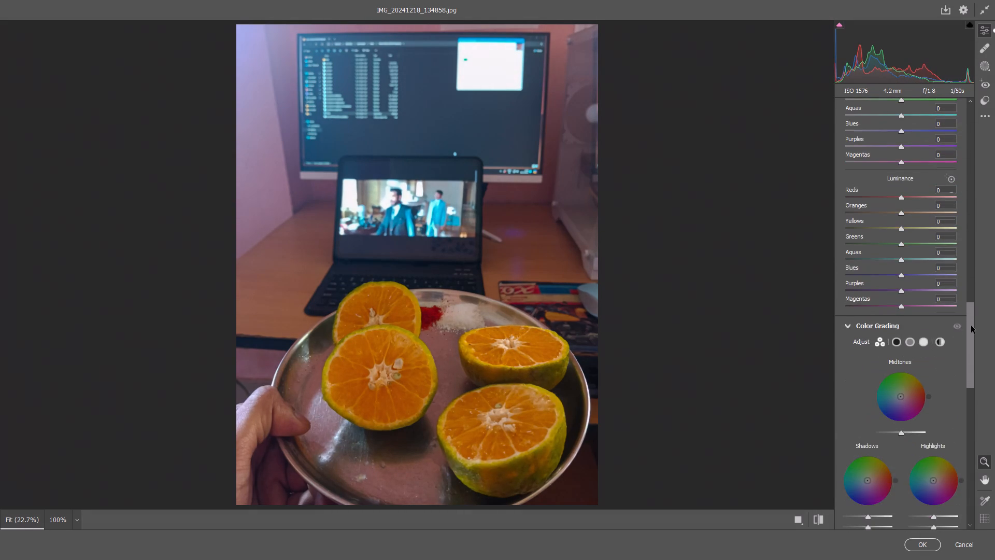
left_click_drag(971, 326, 966, 379)
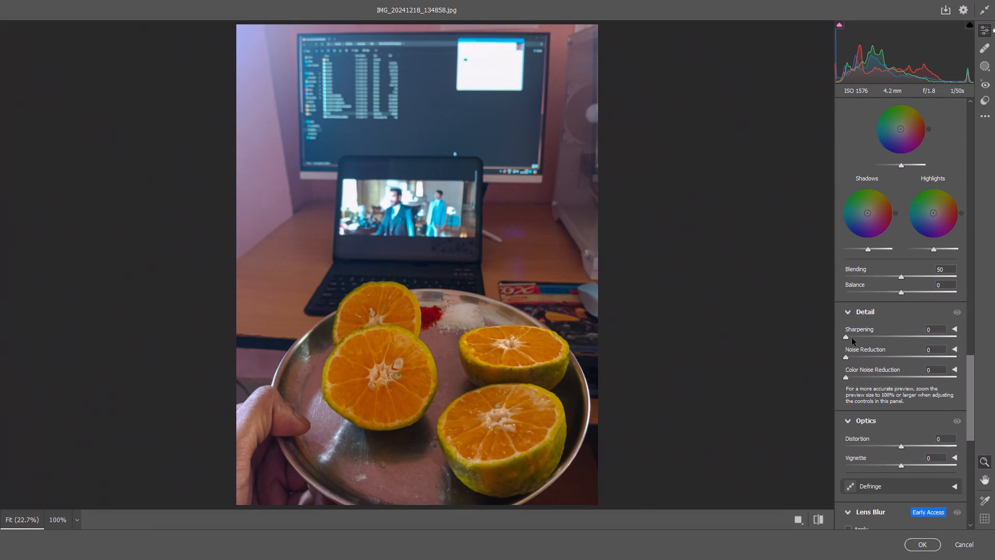
left_click_drag(852, 338, 862, 342)
left_click_drag(856, 356, 860, 357)
left_click_drag(860, 357, 863, 358)
left_click(859, 379)
Return to the Light settings and set the photo's Exposure to -0.25.
left_click_drag(969, 385, 973, 431)
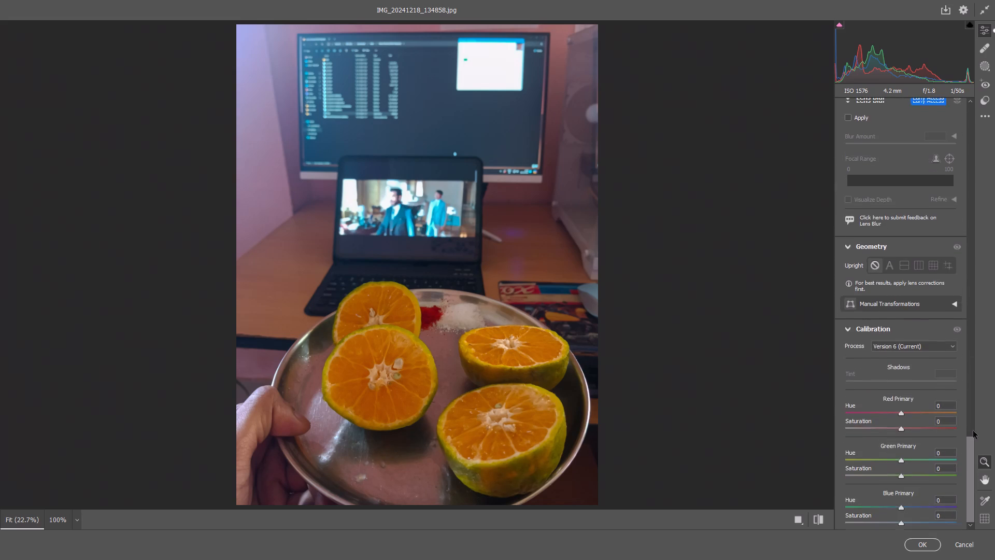
left_click_drag(973, 431, 973, 121)
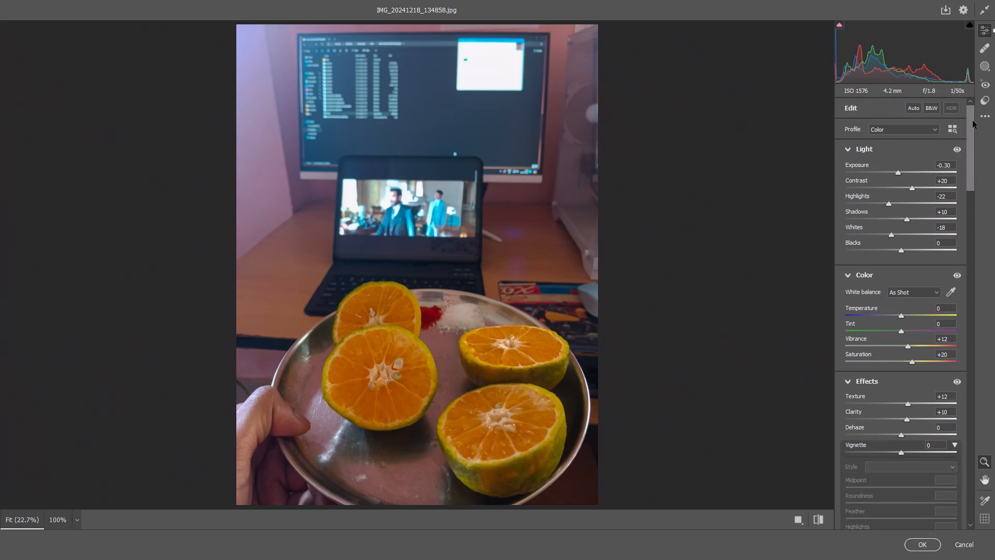
left_click_drag(973, 121, 971, 117)
left_click(898, 173)
Apply the Vintage 01 profile to the photo and return to the edit settings.
left_click(954, 124)
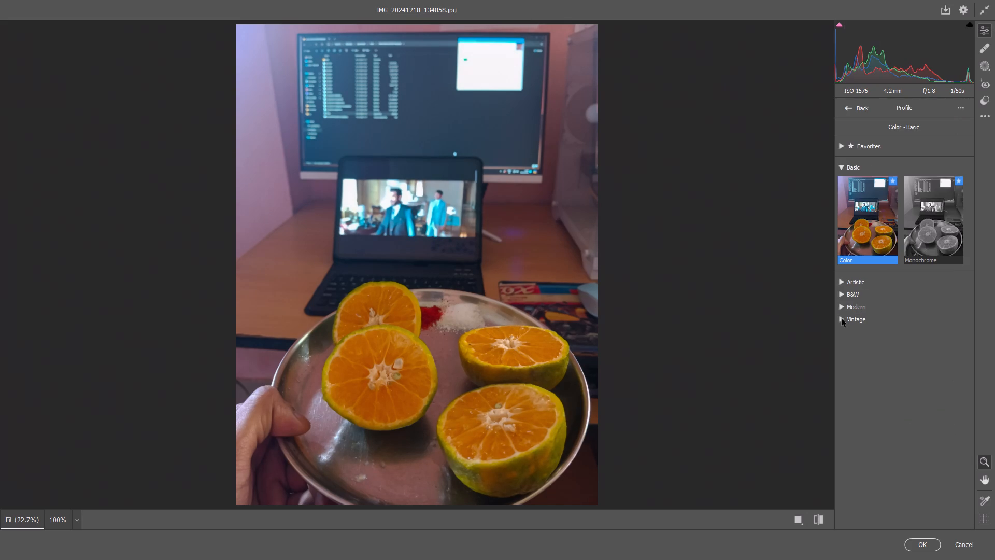
left_click(842, 319)
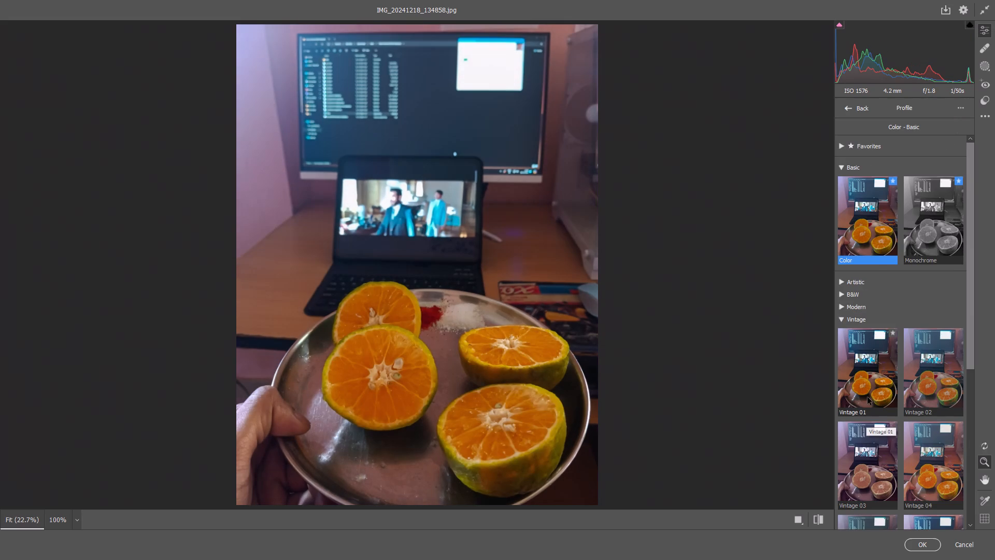
left_click(868, 397)
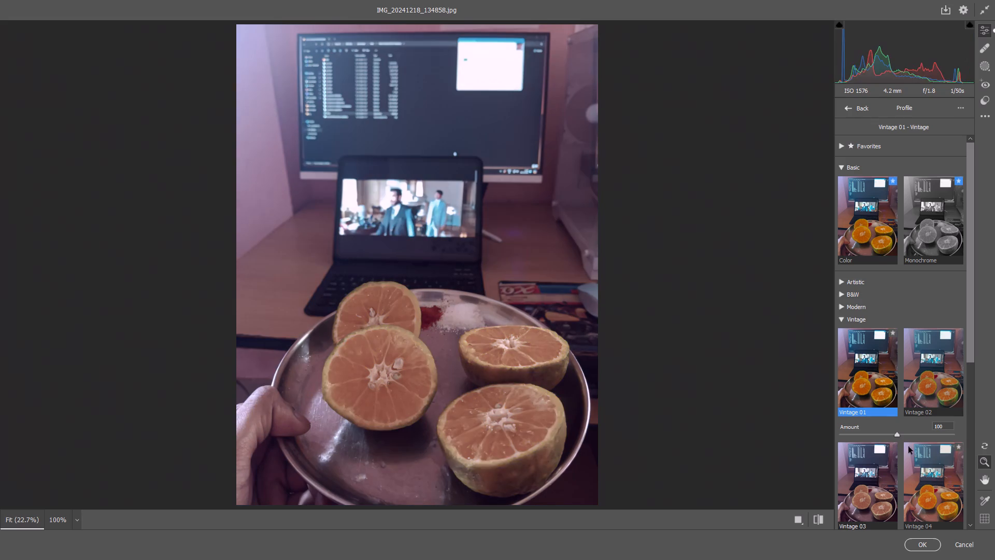
left_click(846, 107)
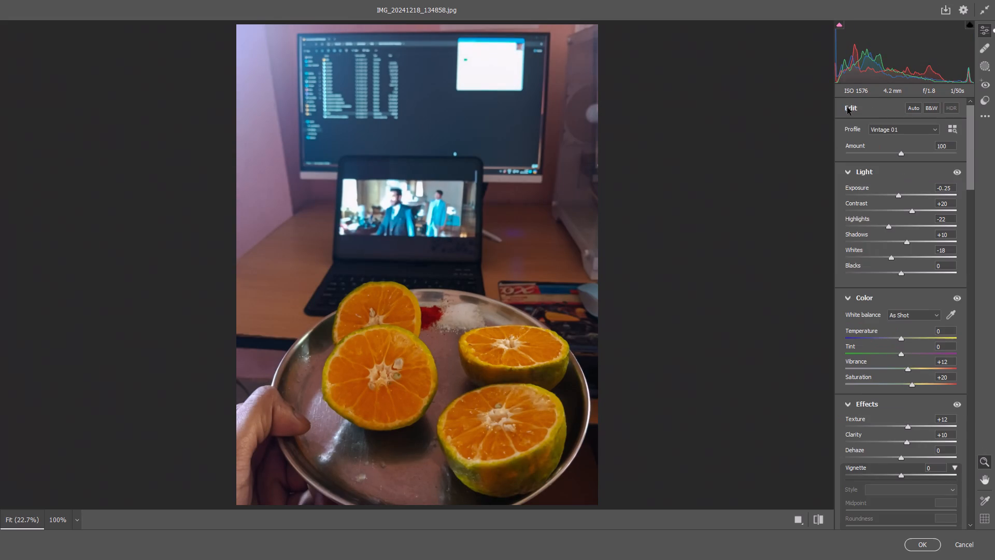
Raise color saturation with the targeted adjustment tool to Reds +25, Oranges +48, Yellows +12, Aquas +11 and Blues +39.
left_click_drag(971, 150, 973, 233)
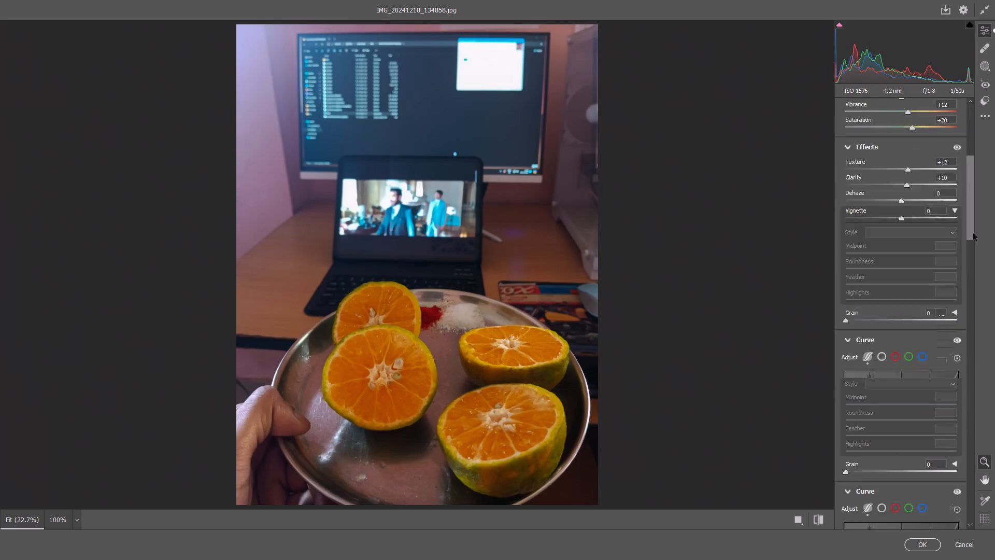
left_click_drag(973, 233, 975, 307)
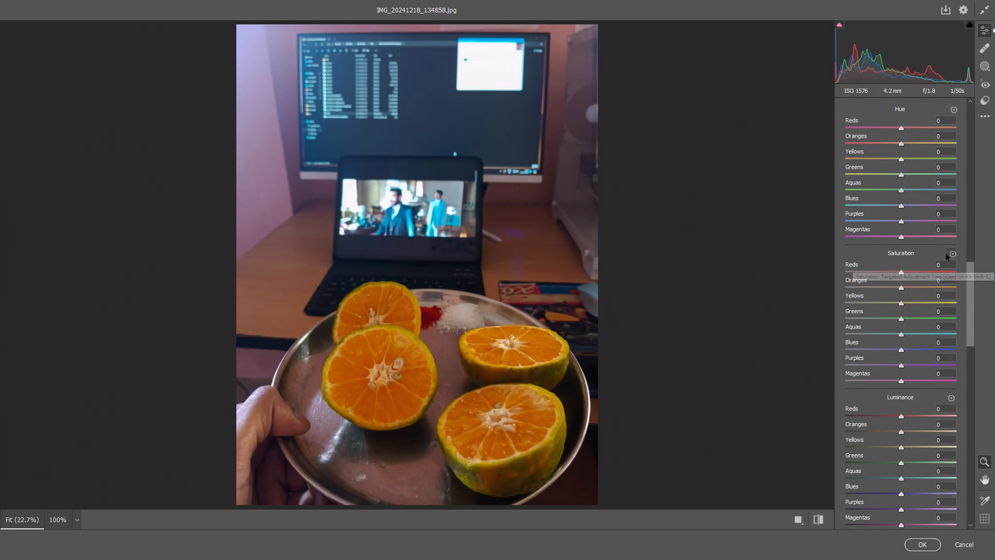
left_click(950, 254)
left_click_drag(432, 313, 445, 317)
left_click_drag(459, 321, 465, 324)
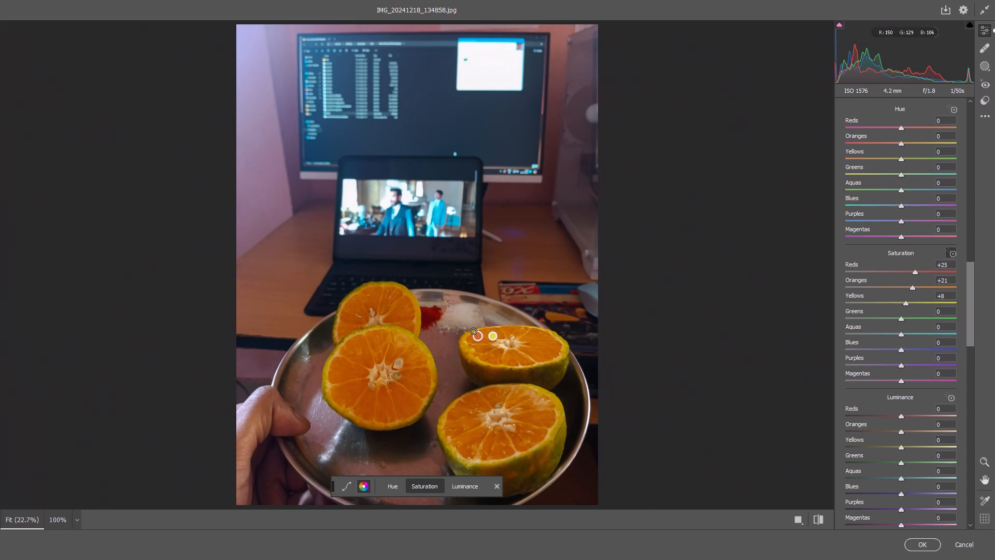
left_click_drag(483, 345, 497, 348)
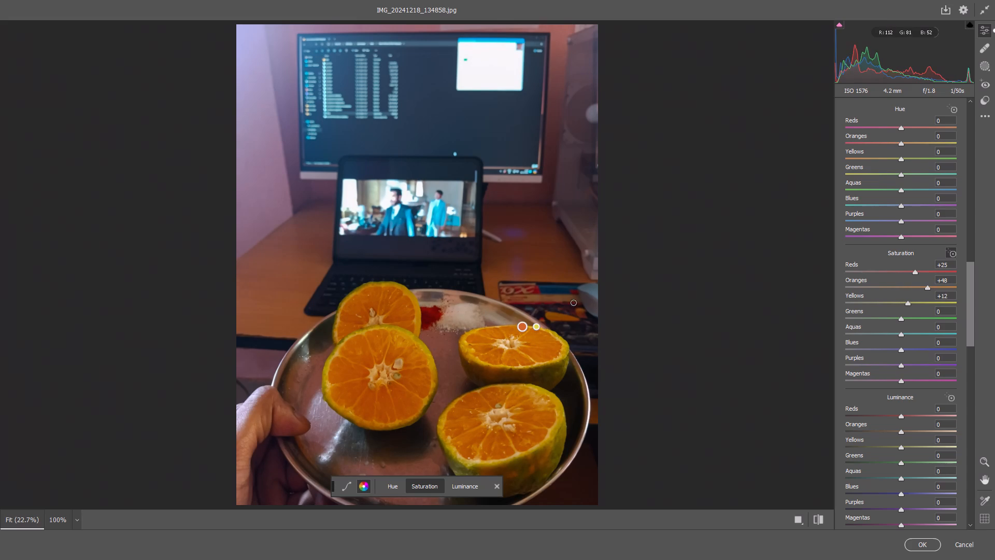
left_click_drag(594, 290, 614, 300)
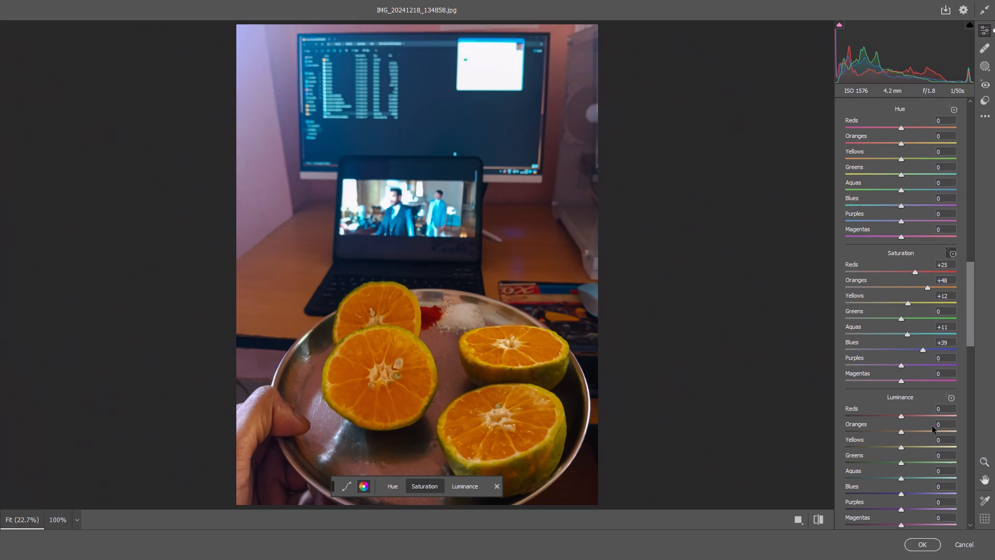
Brighten the oranges by setting the Oranges luminance to +23 in the Color Mixer.
left_click_drag(902, 433, 908, 435)
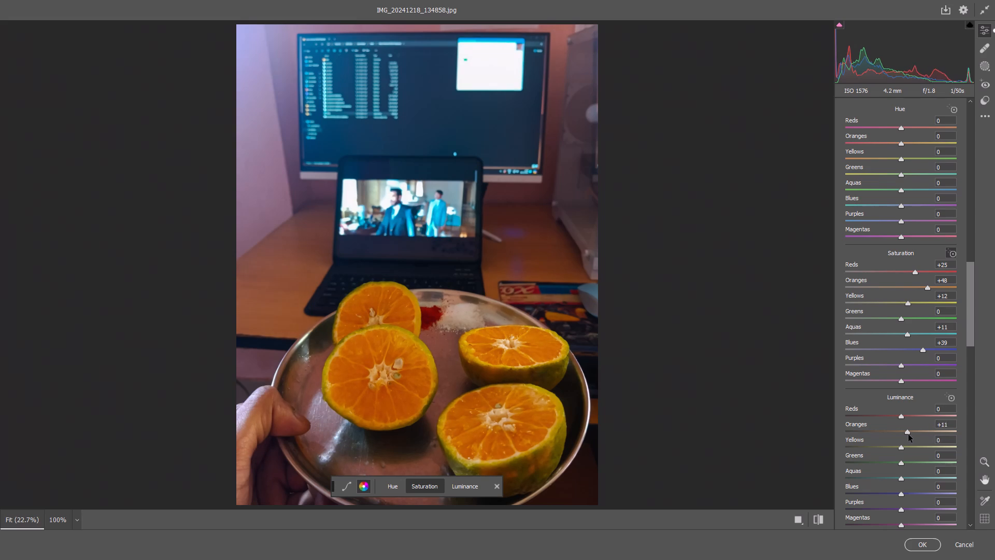
left_click_drag(908, 435, 915, 436)
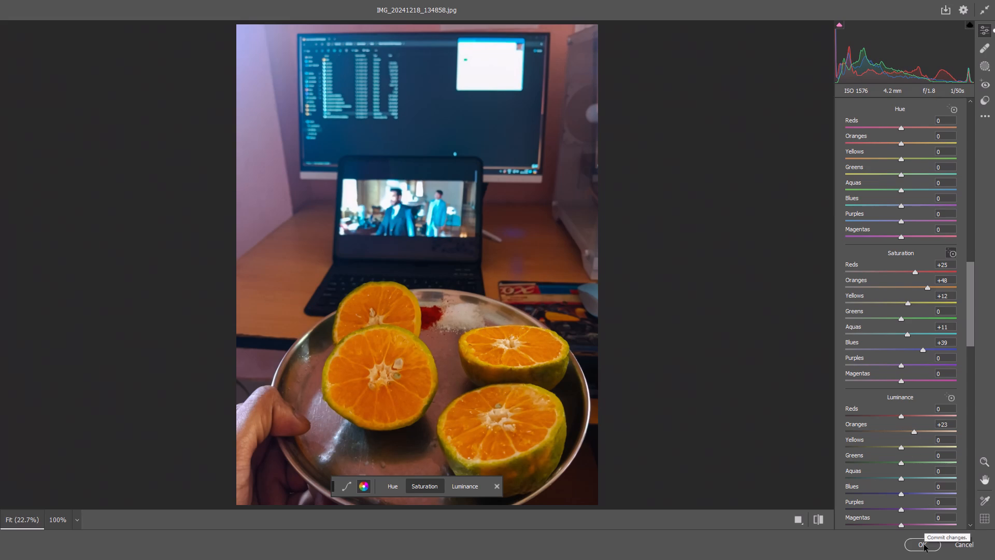
Apply Lens Blur at amount 50, check its depth visualization, and commit the Camera Raw changes.
left_click_drag(971, 302, 975, 386)
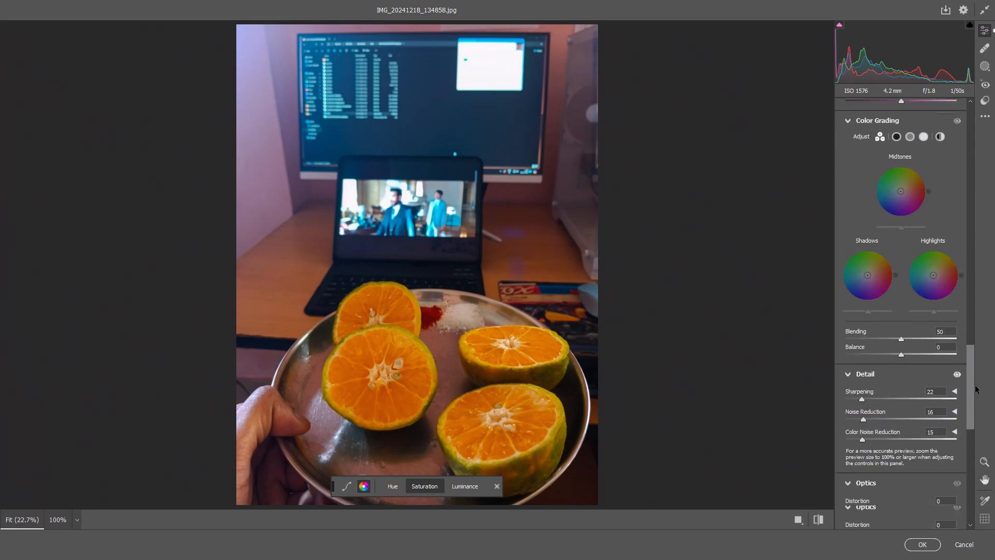
left_click_drag(975, 386, 980, 447)
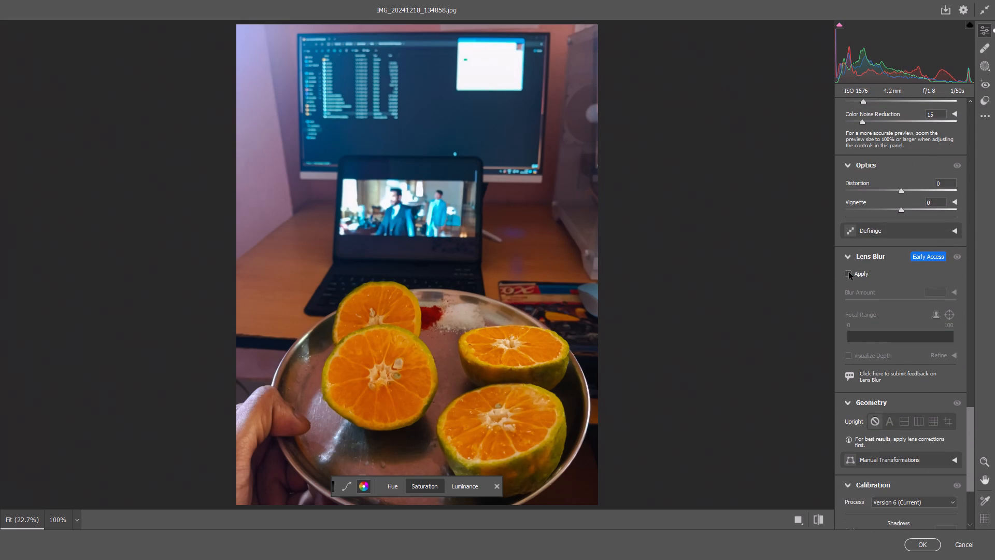
left_click(848, 272)
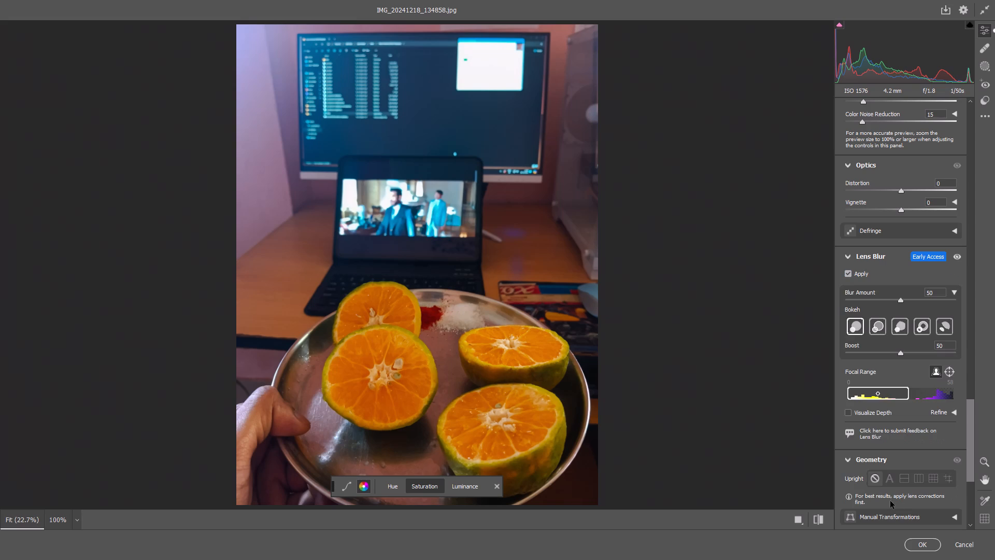
left_click(849, 413)
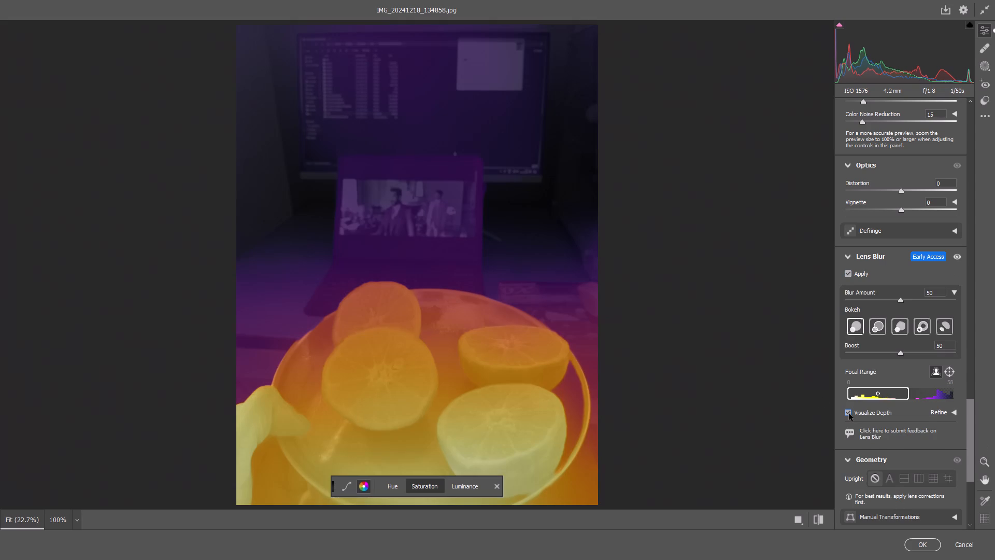
left_click(849, 413)
left_click(849, 413)
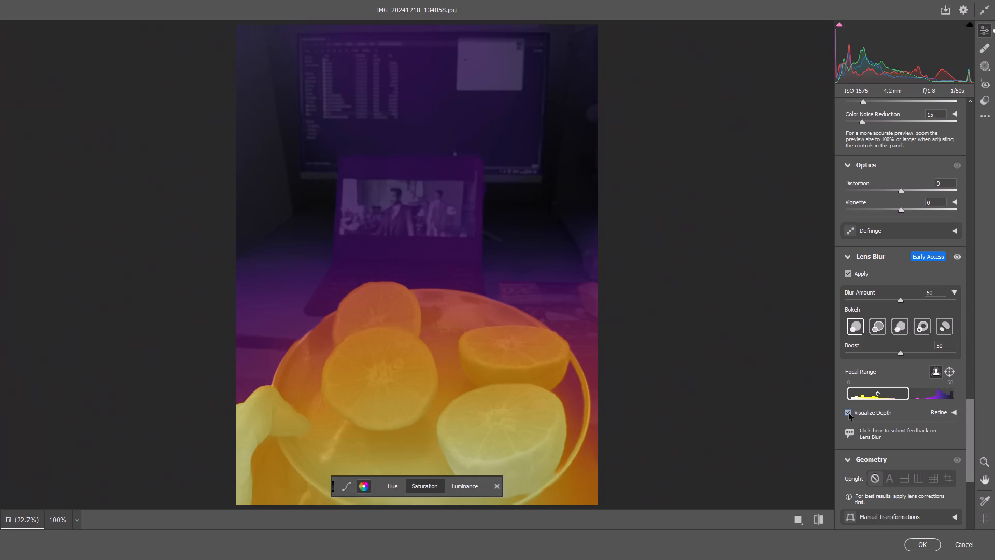
left_click(849, 413)
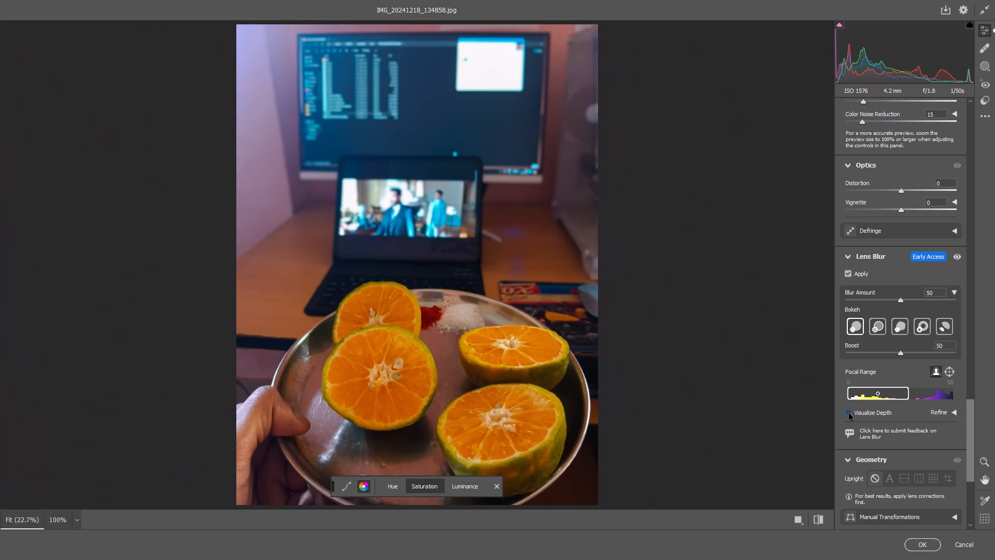
left_click(927, 542)
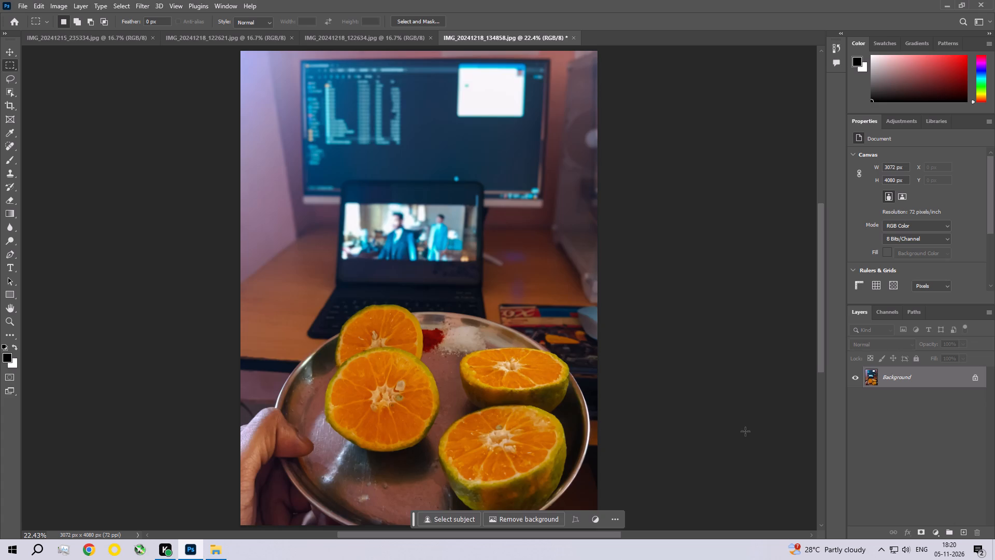
Apply an Exposure image adjustment to the photo with Offset set to 0.0050.
left_click(55, 0)
left_click(64, 40)
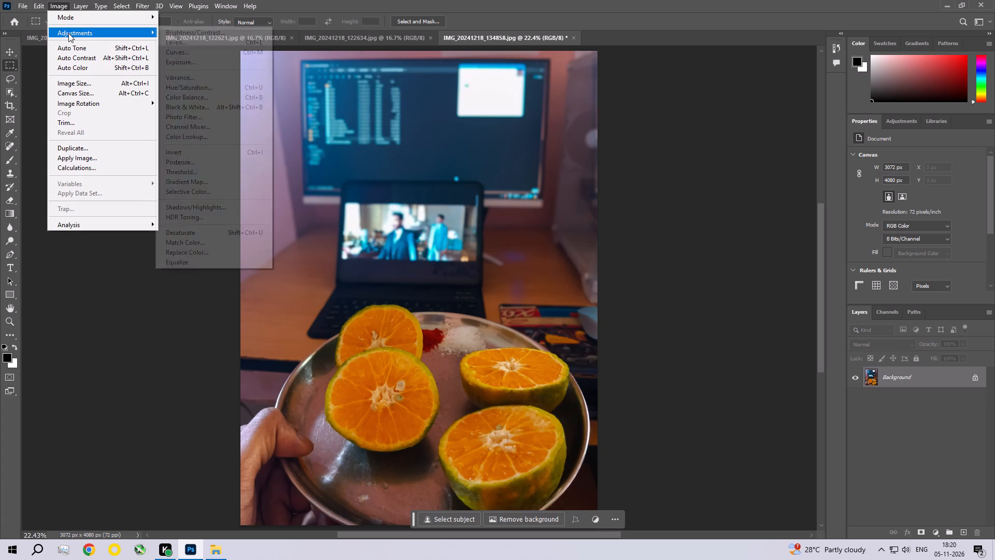
left_click(68, 33)
left_click(221, 66)
left_click(829, 185)
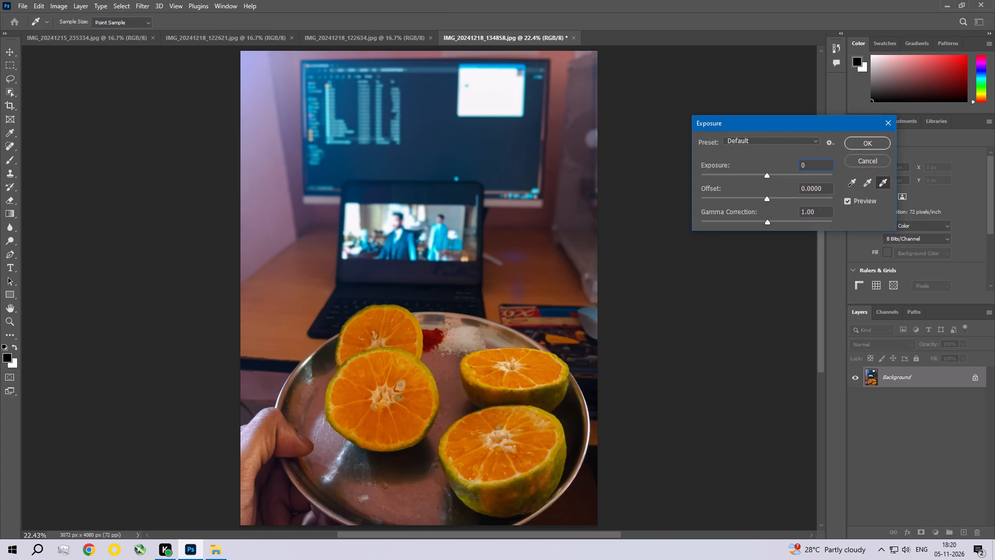
key("BackSpace")
key("BackSpace")
type("500")
key("BackSpace")
key("Return")
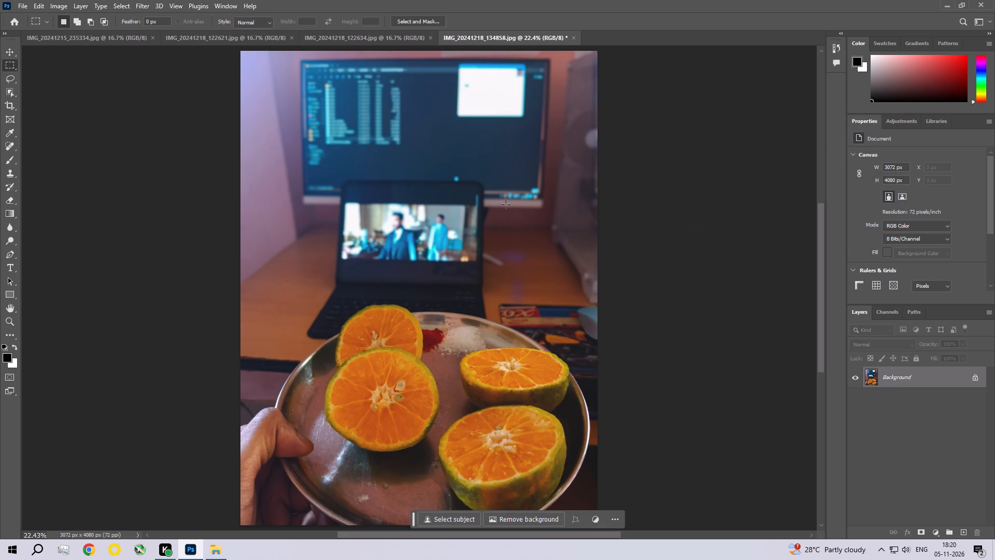
Examine the oranges and plate in the edited photo up close.
key("ctrl+space")
key("ctrl+space")
key("ctrl+space")
key("ctrl+space")
key("ctrl+space")
key("ctrl+space")
key("ctrl+space")
key("ctrl+space")
key("ctrl+space")
key("ctrl+space")
key("ctrl+space")
key("ctrl+space")
key("ctrl+space")
key("ctrl+space")
key("ctrl+space")
key("ctrl+space")
key("ctrl+space")
key("ctrl+space")
key("ctrl+space")
key("ctrl+space")
double_click(419, 337, "ctrl")
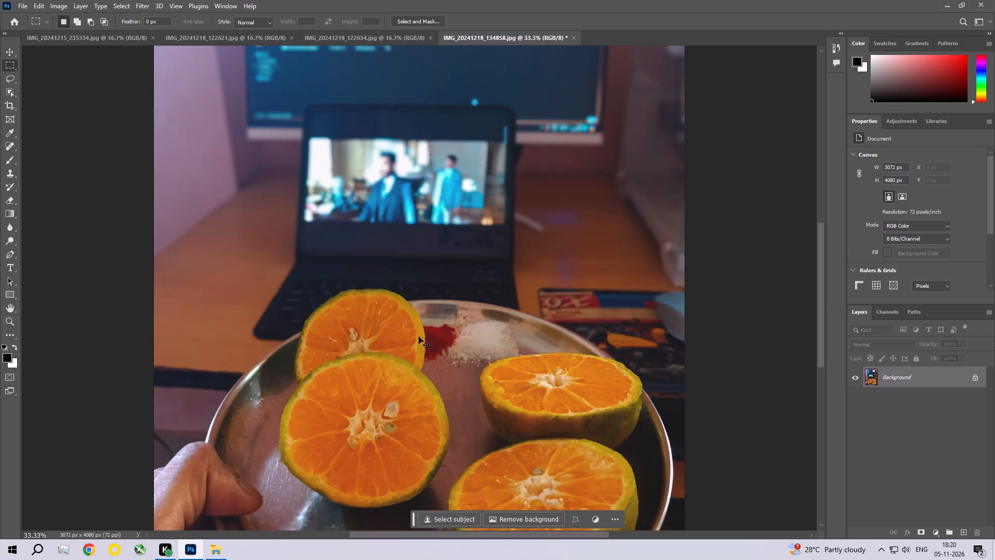
key("ctrl+0")
Save IMG_20241218_134858.jpg as a baseline JPEG at Maximum quality 12 and close it.
key("ctrl+s")
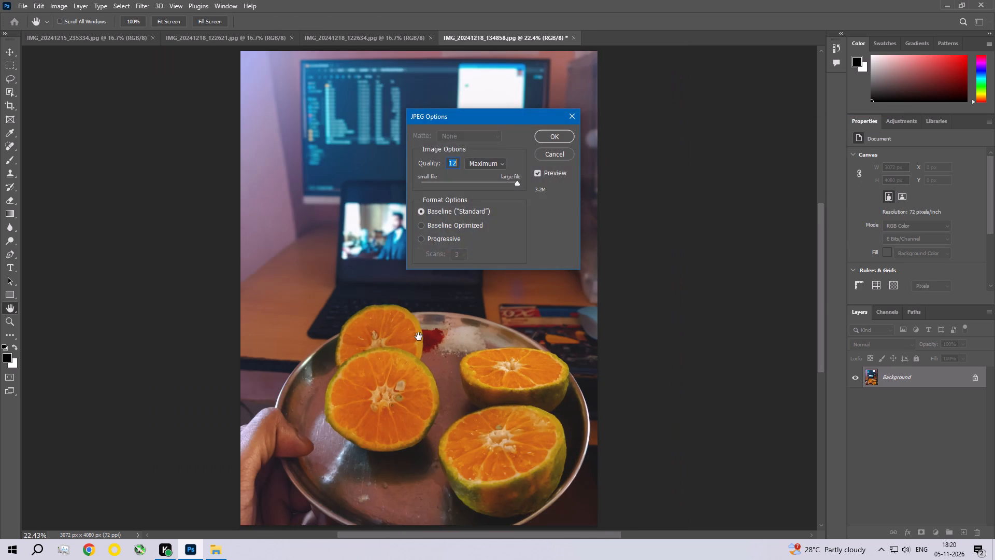
key("Return")
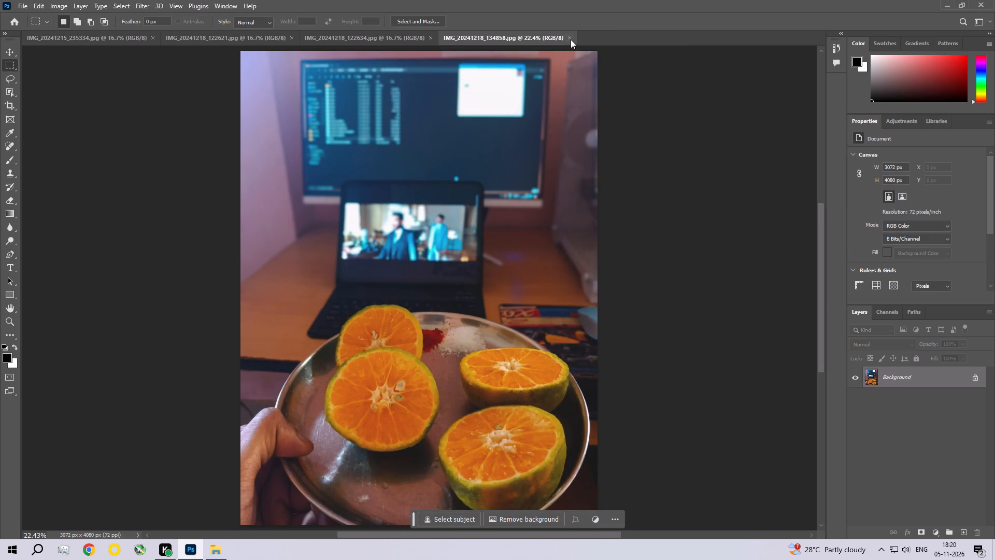
left_click(571, 39)
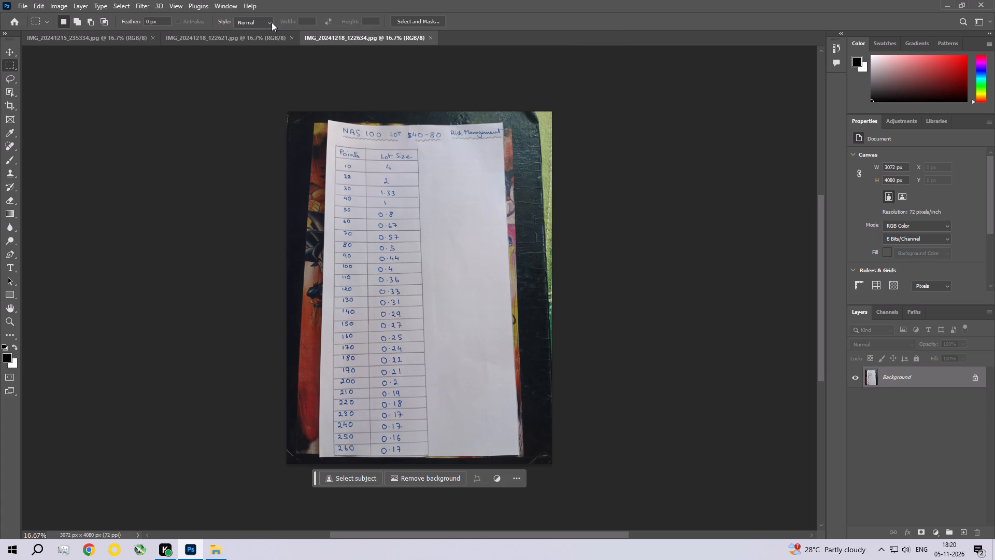
Open IMG_20241218_122634.jpg in the Camera Raw Filter and set Exposure +0.25, Contrast +19, Highlights -24 and Shadows +14.
left_click(141, 7)
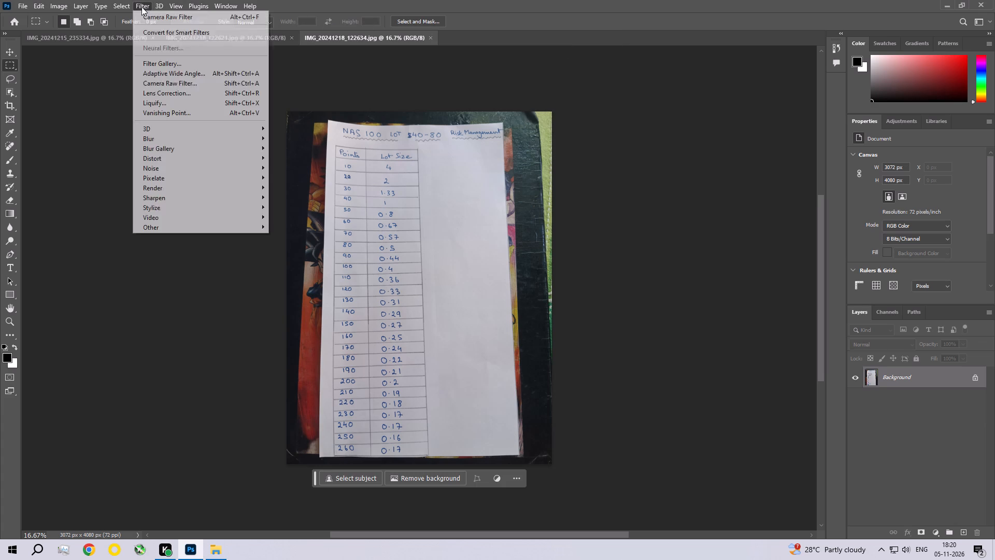
left_click(172, 86)
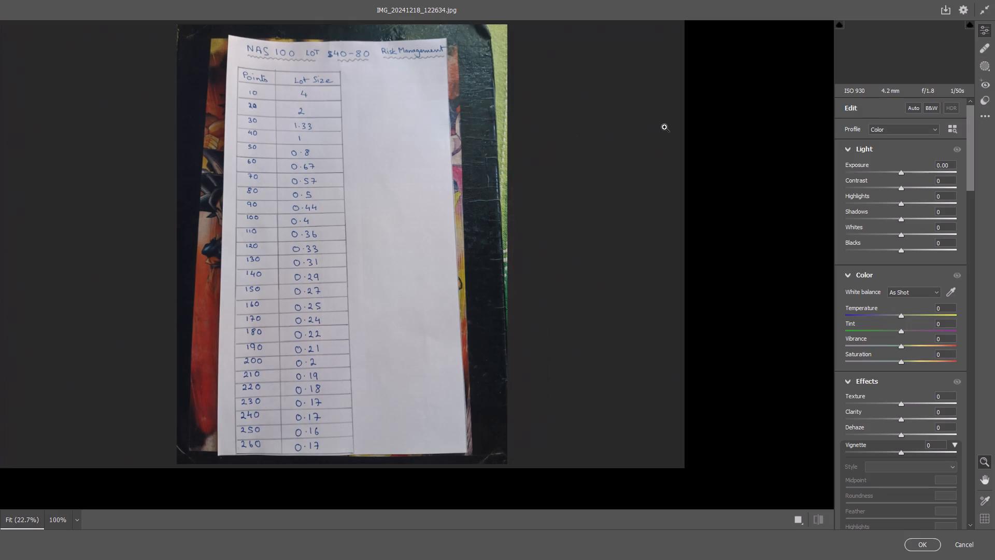
left_click(900, 174)
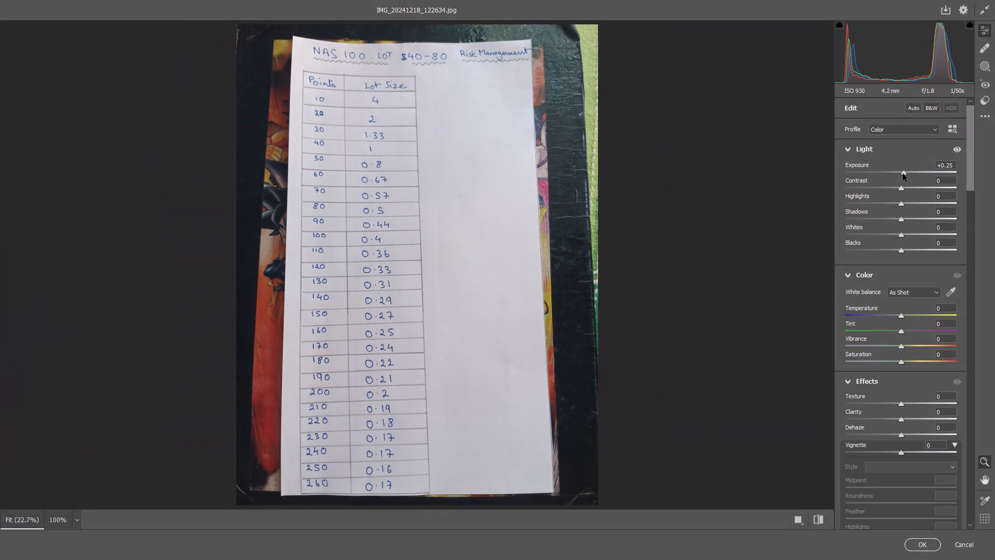
left_click_drag(900, 188, 911, 190)
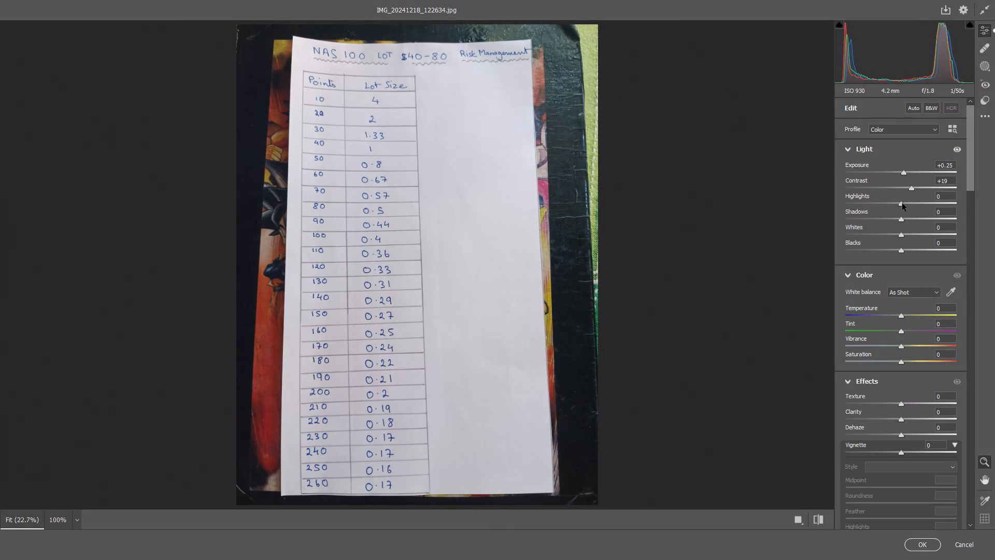
left_click_drag(902, 203, 889, 204)
left_click_drag(902, 218, 905, 218)
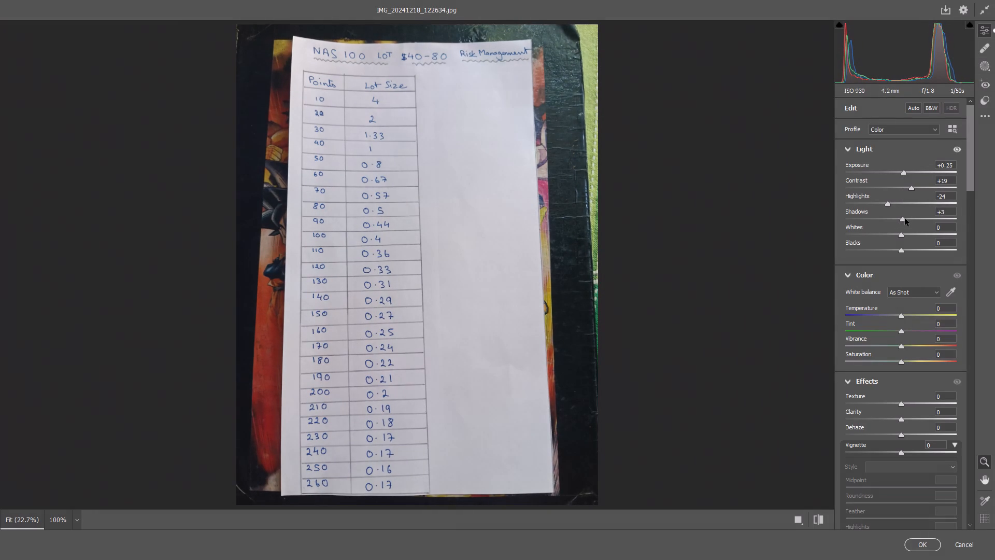
left_click_drag(905, 218, 910, 222)
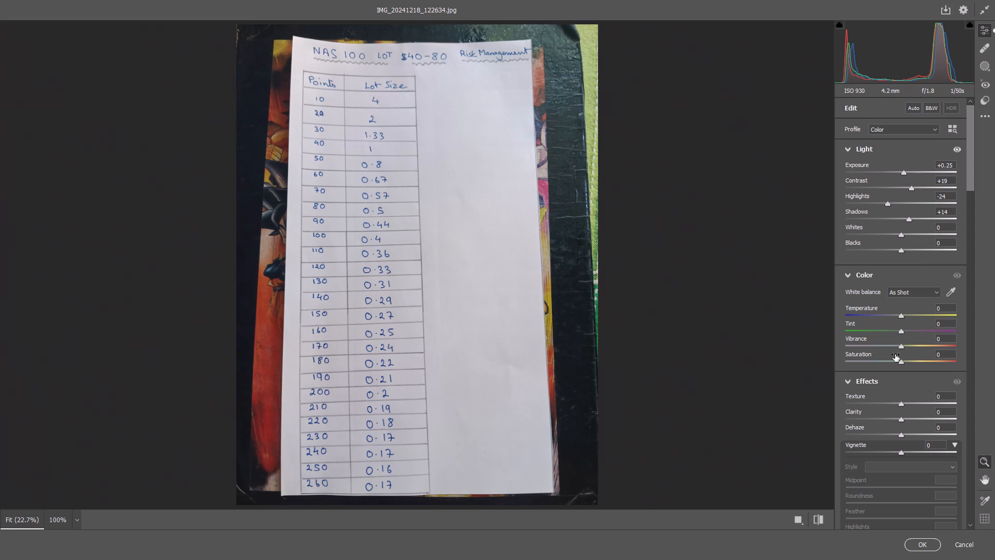
Set the lot-size table photo's Vibrance to +10 and Saturation to +21.
left_click_drag(901, 348, 906, 347)
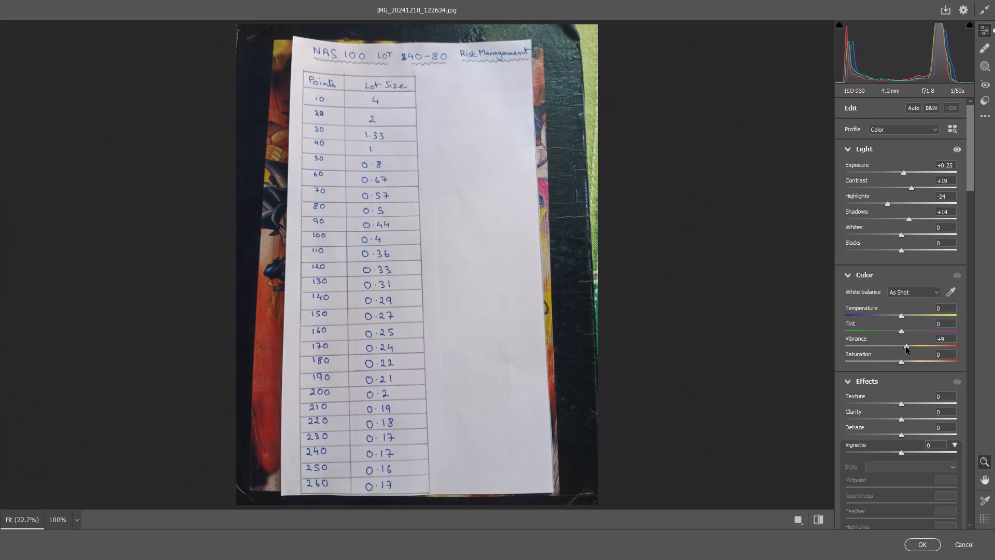
left_click_drag(906, 347, 906, 347)
left_click_drag(902, 361, 903, 363)
left_click_drag(903, 363, 912, 365)
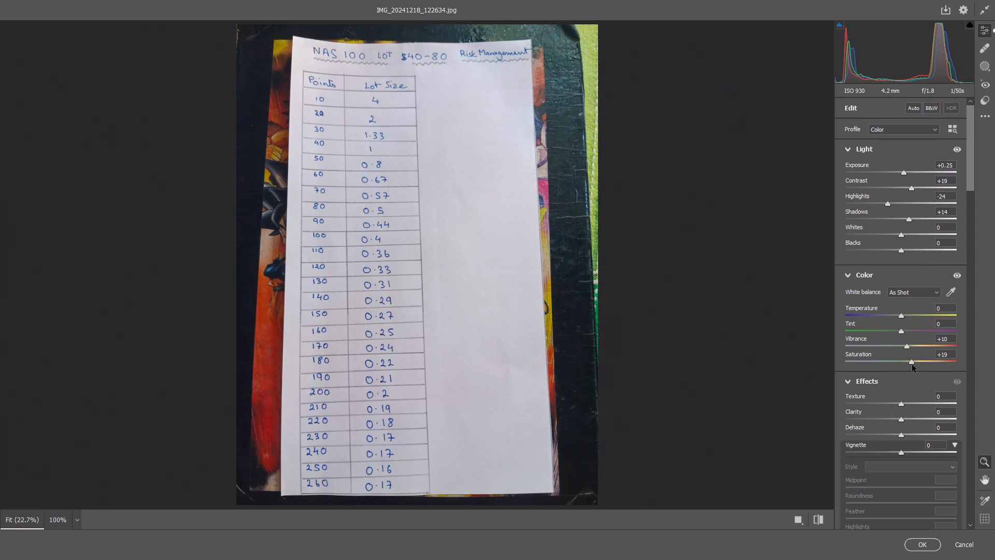
left_click_drag(912, 365, 914, 365)
Set the photo's effects to Texture +12, Clarity +10 and Dehaze +5.
left_click_drag(899, 402, 901, 403)
left_click_drag(901, 403, 906, 406)
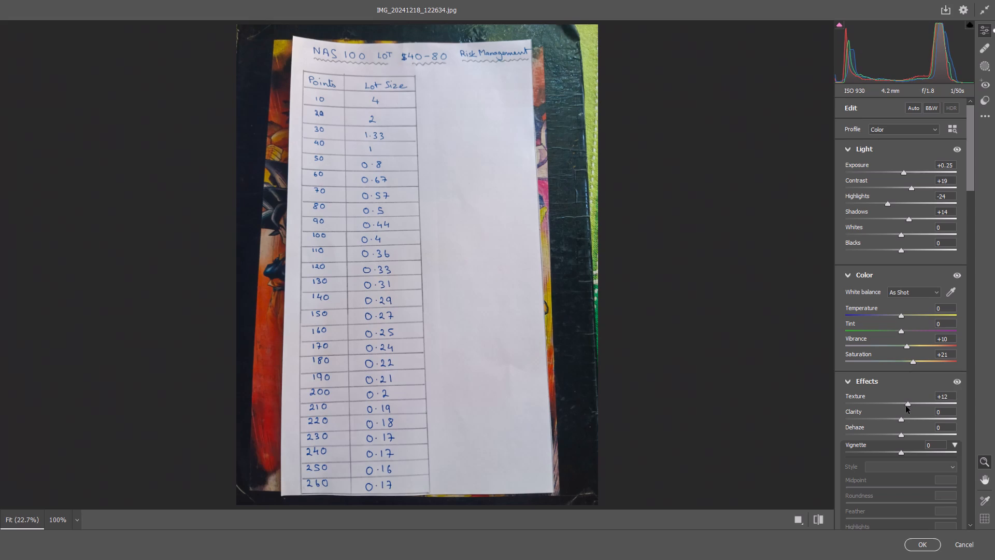
left_click_drag(900, 419, 906, 419)
left_click(900, 436)
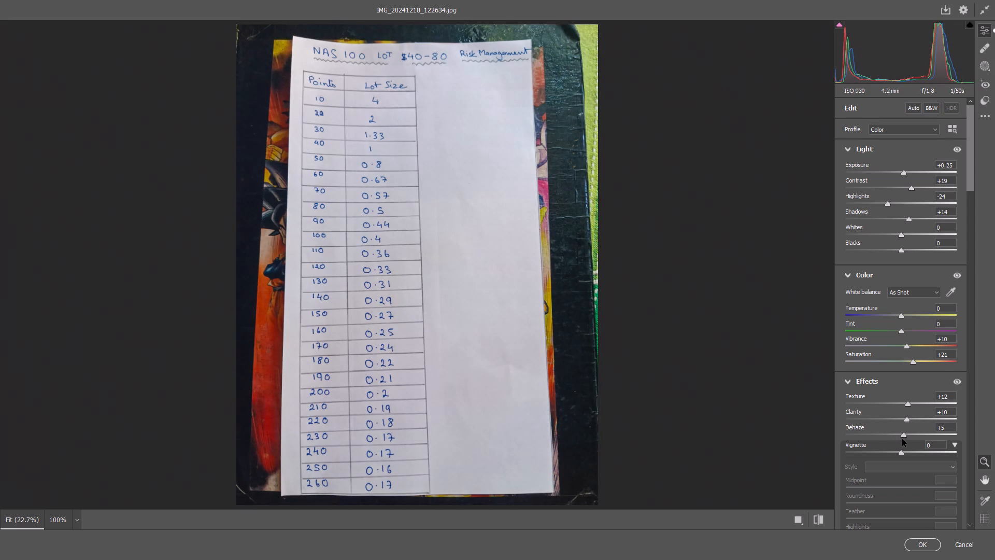
Lower the parametric curve's Highlights to -34 and Lights to -20.
left_click_drag(973, 135, 974, 165)
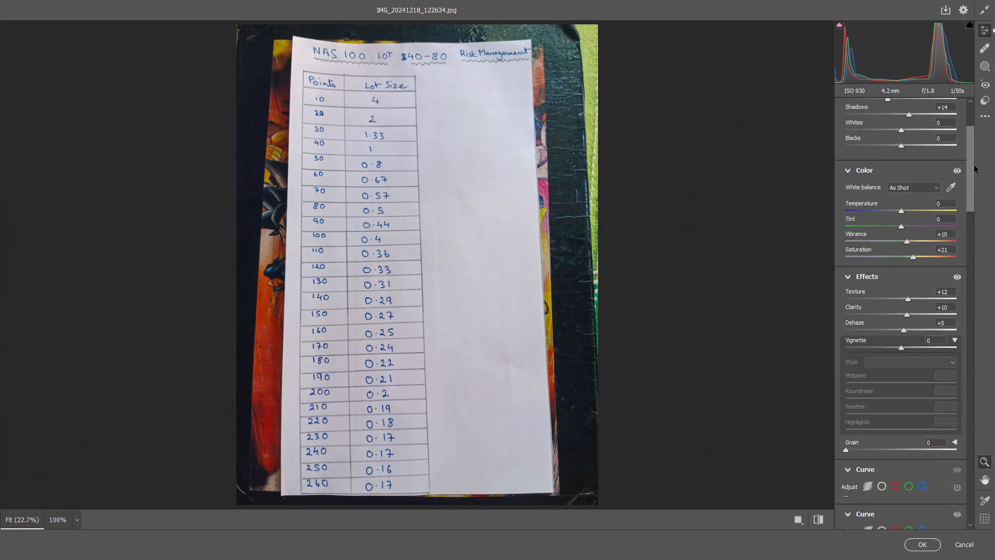
left_click_drag(974, 165, 975, 221)
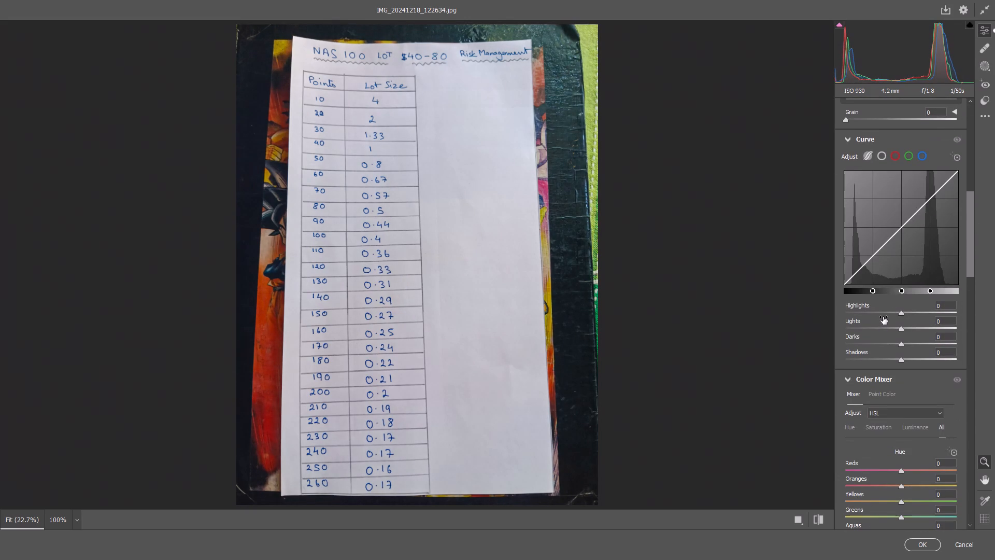
left_click(882, 313)
left_click(890, 328)
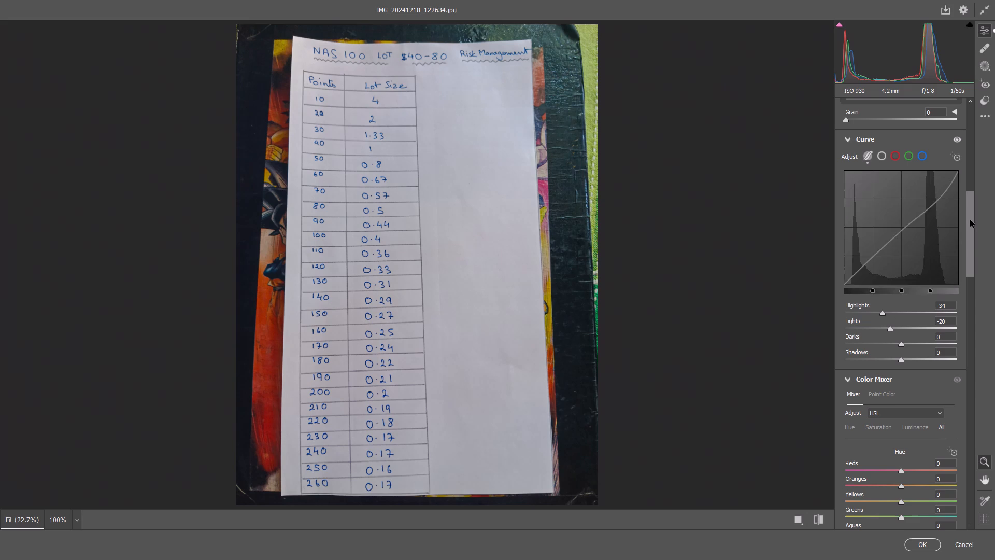
Boost color-mixer Saturation with the targeted adjustment tool: Reds +30, Oranges +28, Yellows +80, Greens +49, Blues +44, Purples +6.
left_click_drag(970, 220, 967, 337)
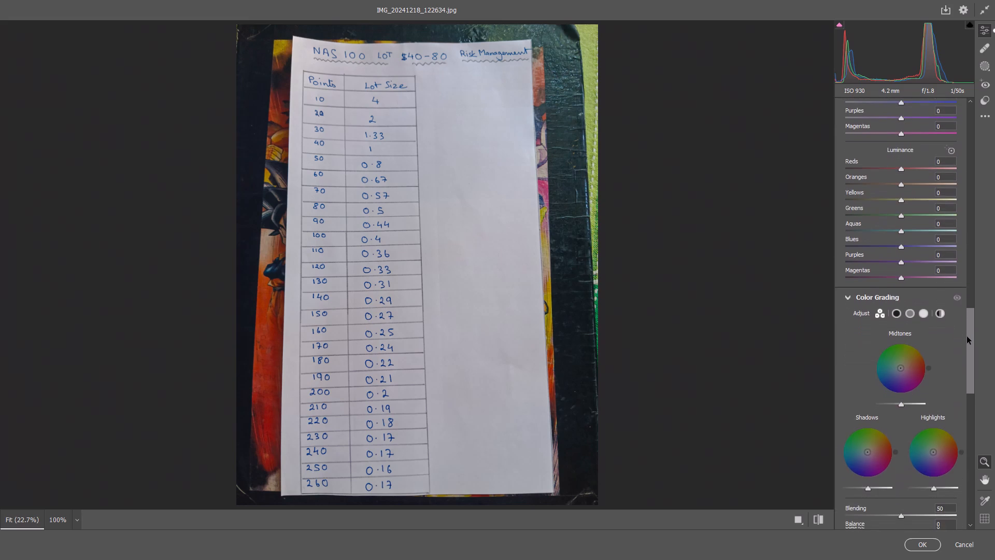
left_click_drag(967, 337, 969, 295)
left_click(953, 221)
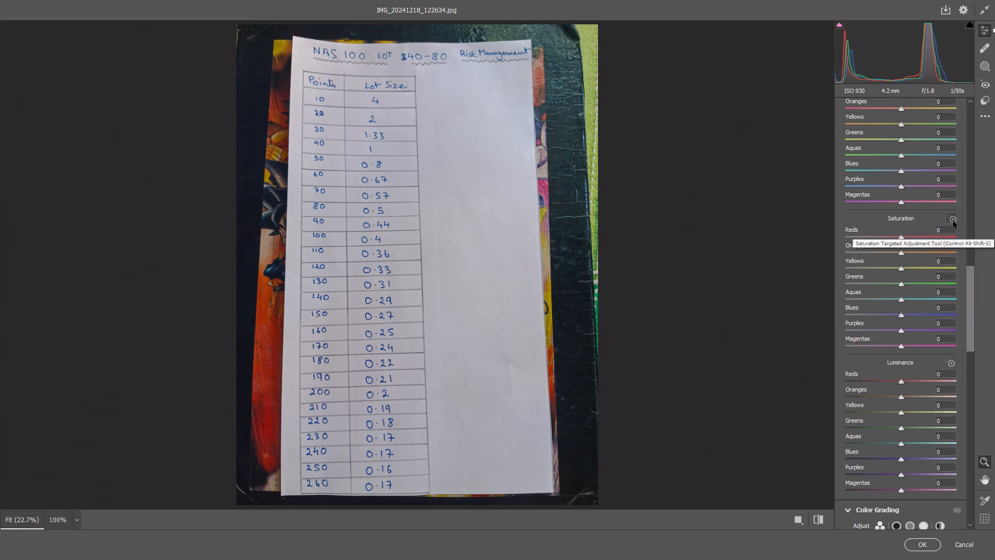
left_click_drag(266, 348, 281, 356)
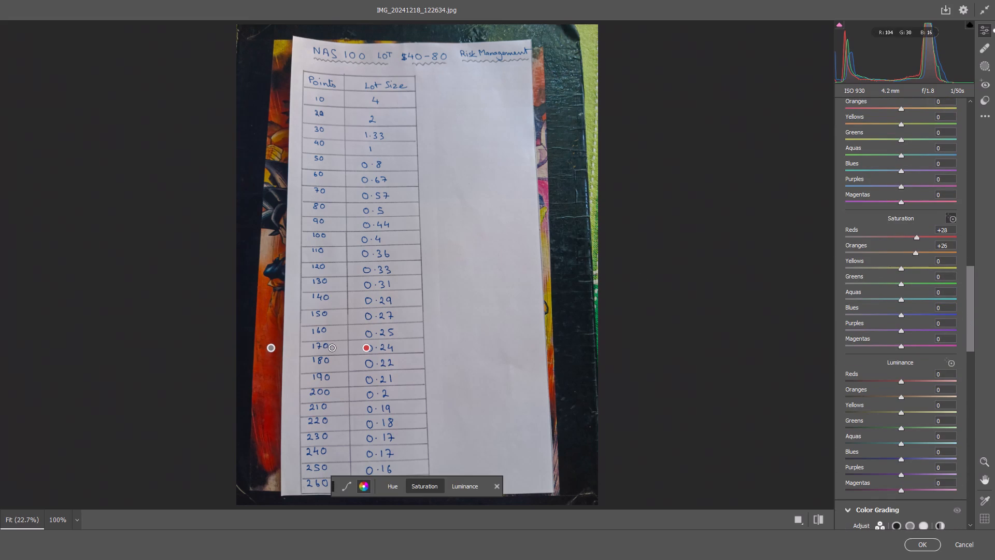
left_click_drag(281, 356, 281, 357)
left_click_drag(370, 225, 393, 235)
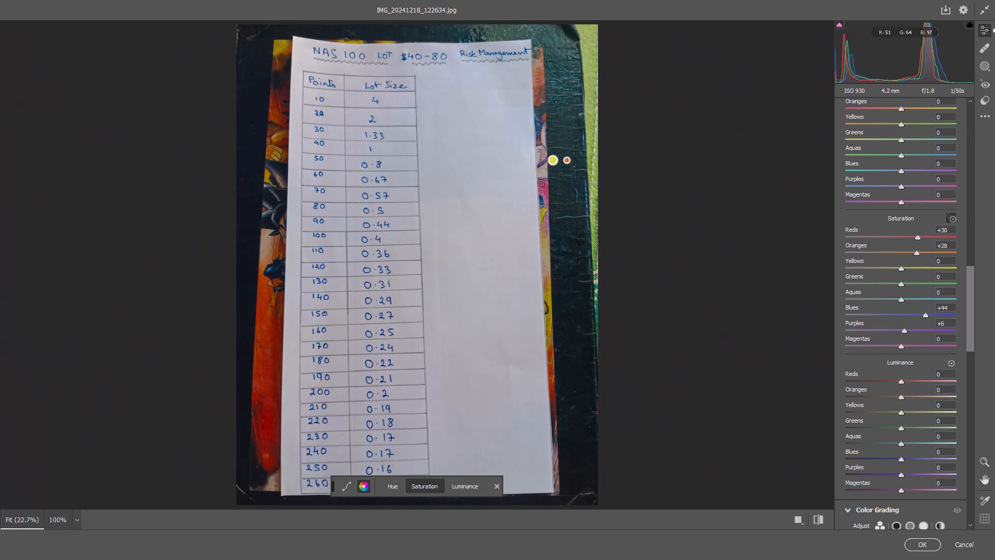
left_click_drag(547, 253, 568, 258)
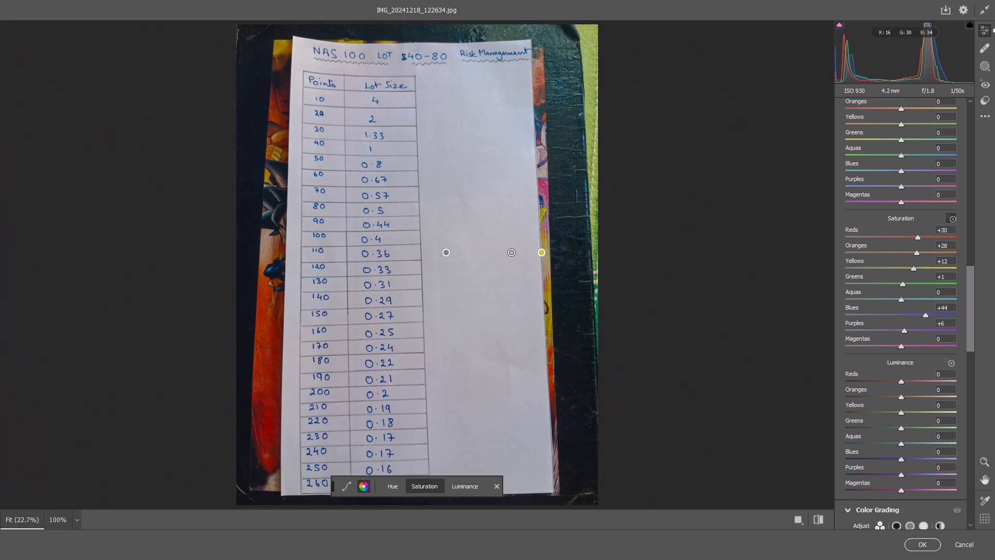
left_click_drag(568, 258, 573, 259)
left_click_drag(584, 41, 594, 47)
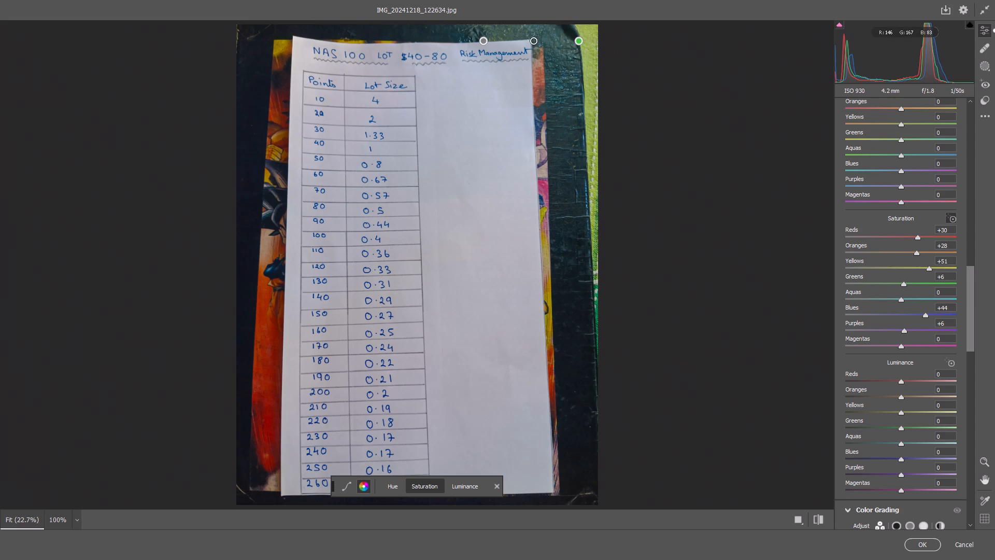
left_click_drag(594, 47, 606, 54)
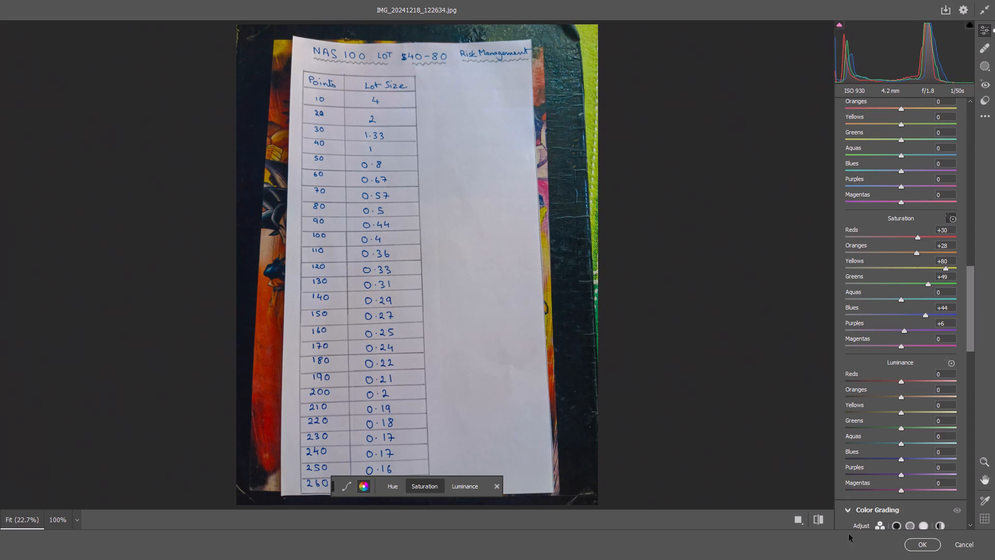
Set the photo's Sharpening to 25, Noise Reduction to 18 and Color Noise Reduction to 17, and apply the Camera Raw Filter.
left_click_drag(971, 338, 971, 426)
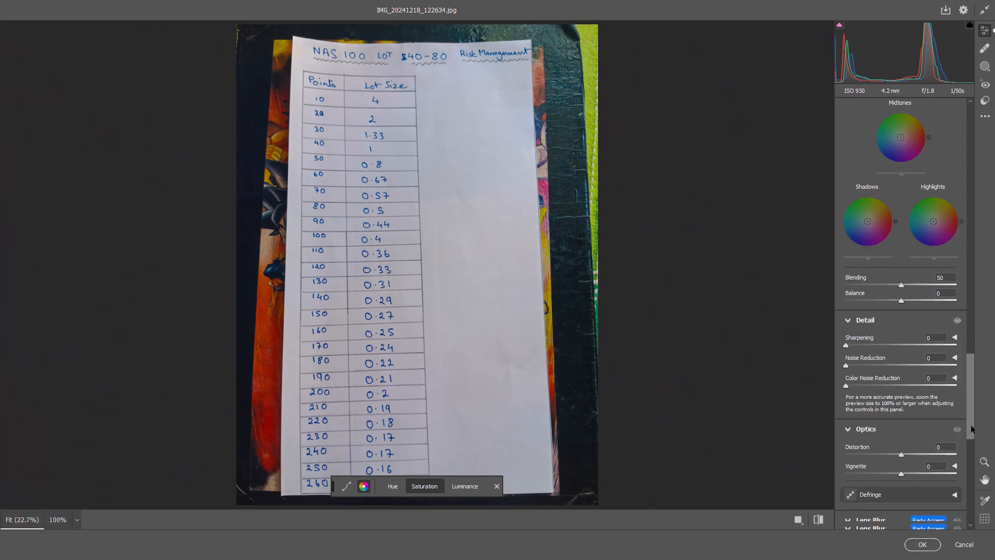
left_click_drag(971, 426, 971, 439)
left_click_drag(849, 281, 858, 281)
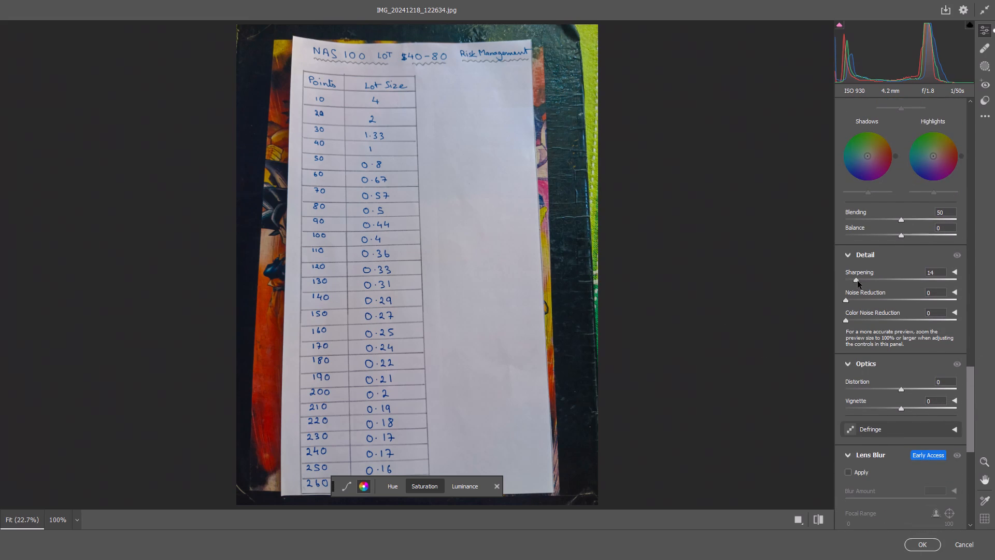
left_click_drag(858, 281, 860, 281)
left_click_drag(856, 301, 861, 302)
left_click_drag(858, 318, 864, 319)
left_click(860, 279)
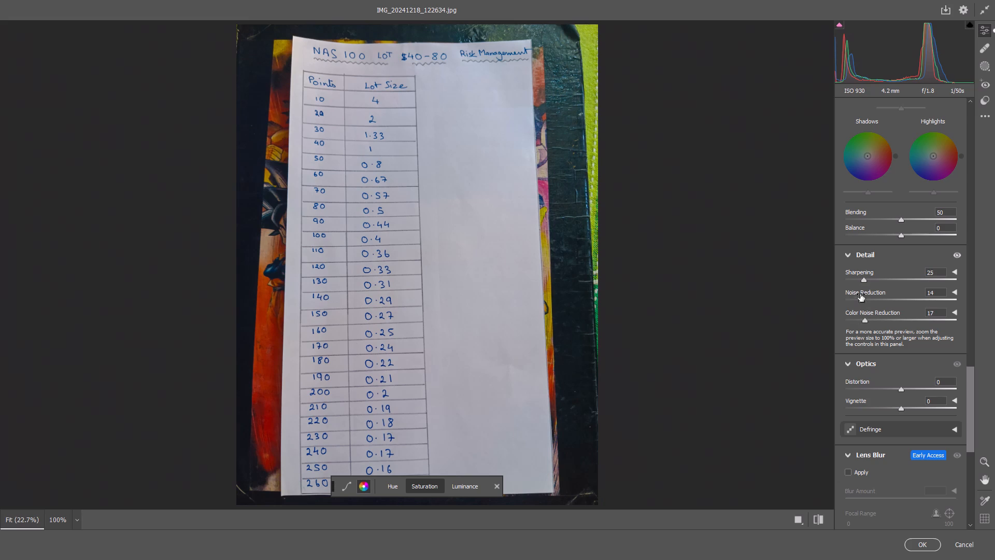
left_click(860, 300)
left_click(921, 542)
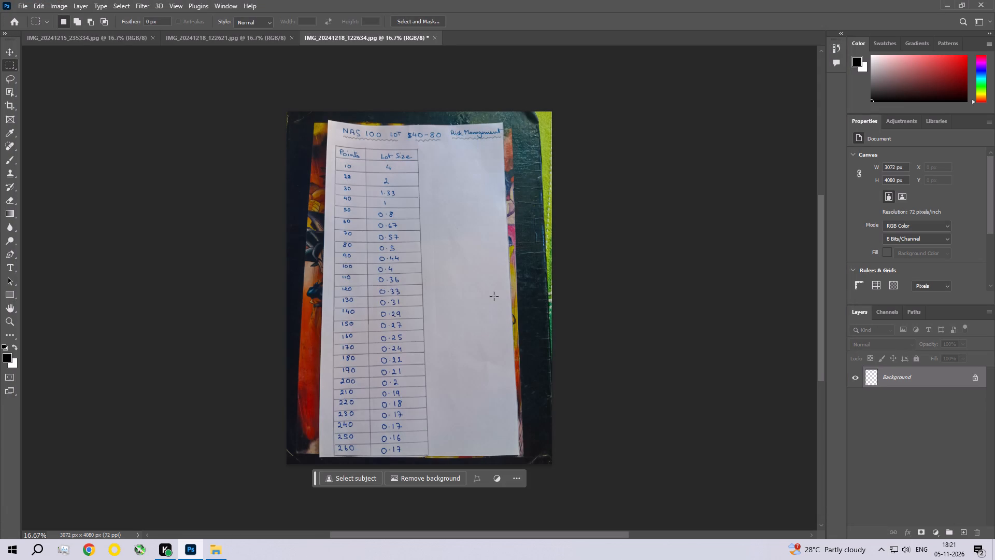
Examine the graded lot-size table photo's handwriting up close, and return to the full view.
key("ctrl+space")
key("ctrl+space")
key("ctrl+space")
key("ctrl+space")
key("ctrl+space")
key("ctrl+space")
key("ctrl+space")
key("ctrl+space")
key("ctrl+space")
key("ctrl+space")
key("ctrl+space")
key("ctrl+space")
key("ctrl+space")
key("ctrl+space")
key("ctrl+space")
key("ctrl+space")
key("ctrl+space")
key("ctrl+space")
key("ctrl+space")
key("ctrl+space")
double_click(383, 242, "ctrl")
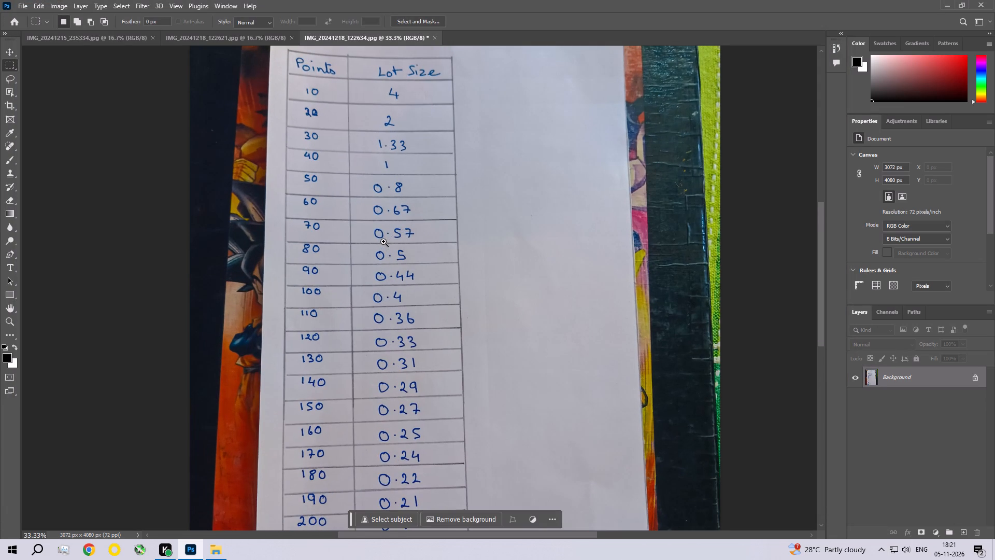
left_click(383, 242, "ctrl")
key("ctrl+0")
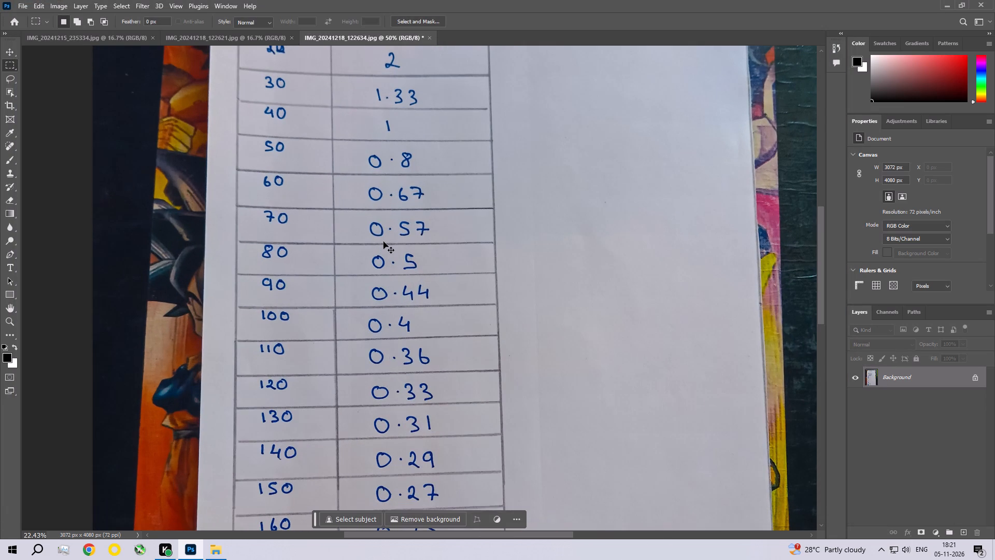
Apply an Exposure adjustment to the lot-size table photo with Offset 0.0050.
key("ctrl+s")
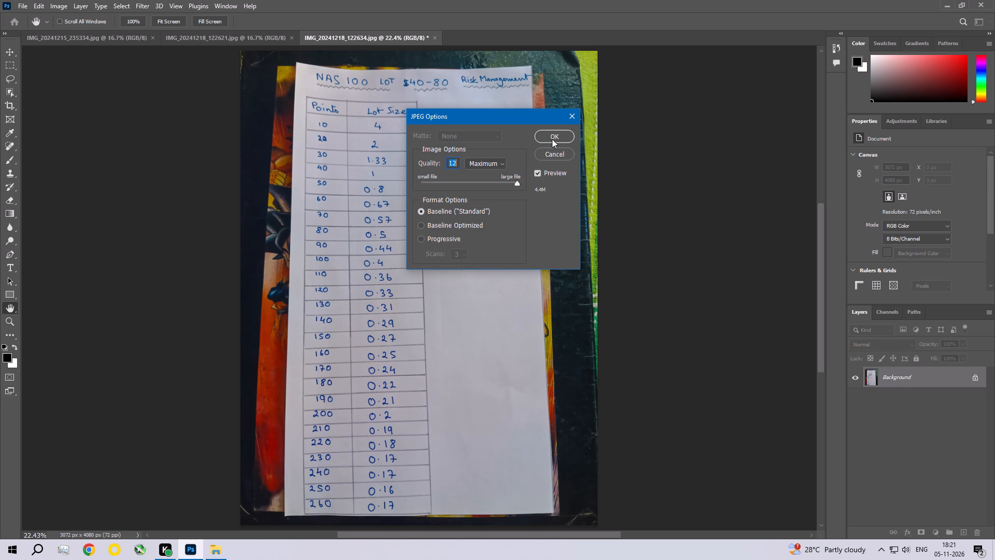
left_click(558, 150)
left_click(63, 0)
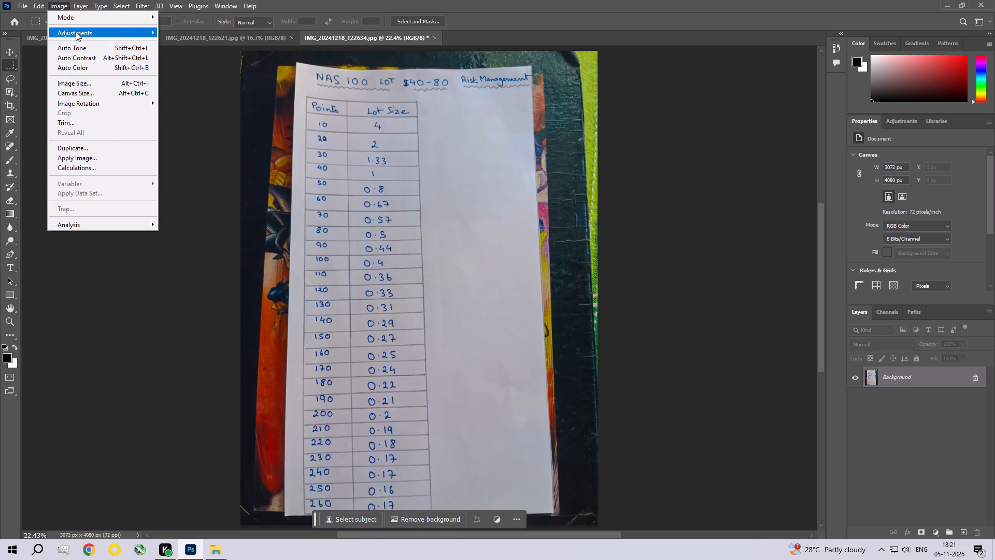
left_click(76, 32)
left_click(226, 64)
left_click(827, 190)
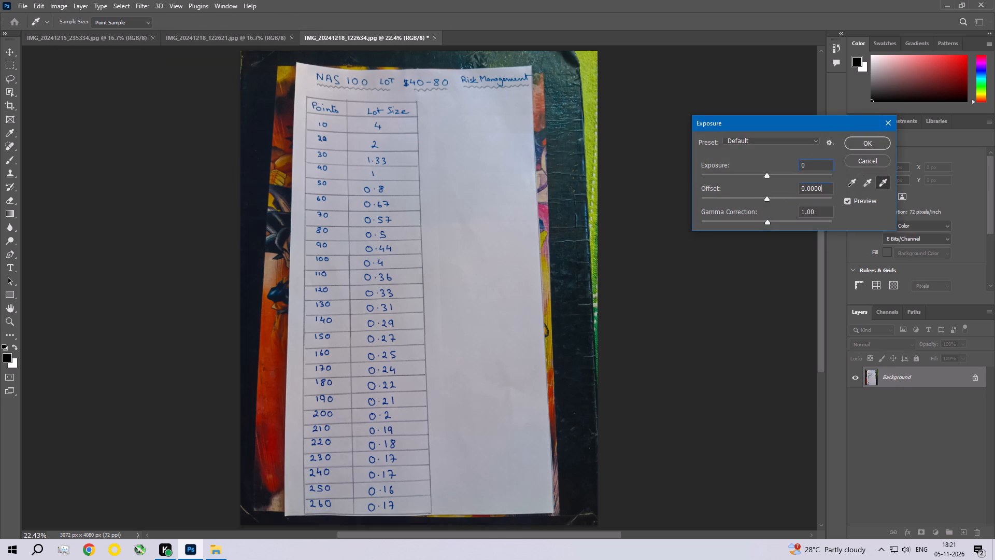
key("BackSpace")
key("BackSpace")
type("50")
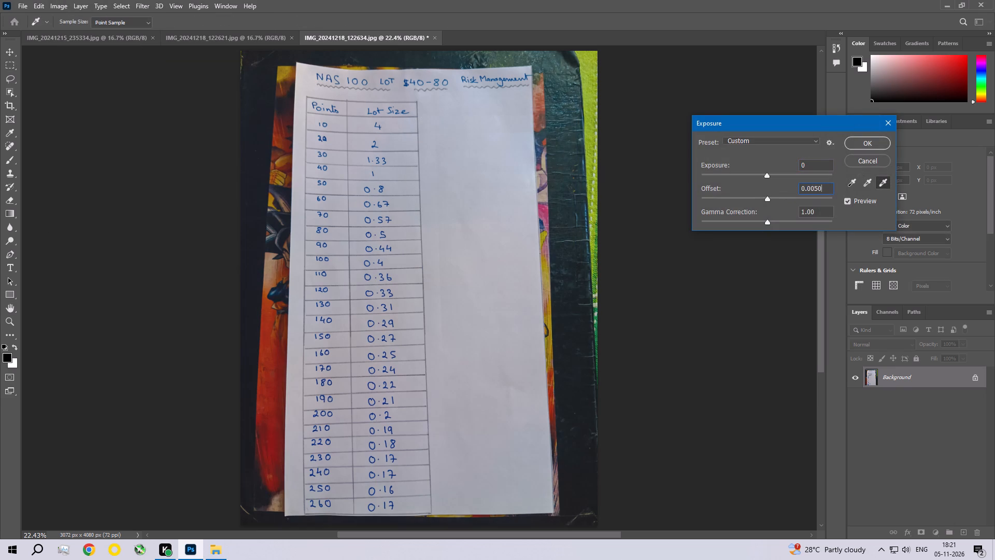
key("Return")
Inspect the adjusted photo at 50% from the NAS 100 heading down through the table rows.
key("ctrl+space")
key("ctrl+space")
key("ctrl+space")
key("ctrl+space")
key("ctrl+space")
key("ctrl+space")
key("ctrl+space")
key("ctrl+space")
key("ctrl+space")
key("ctrl+space")
key("ctrl+space")
key("ctrl+space")
key("ctrl+space")
key("ctrl+space")
key("ctrl+space")
key("ctrl+space")
key("ctrl+space")
key("ctrl+space")
key("ctrl+space")
key("ctrl+space")
triple_click(482, 203, "ctrl")
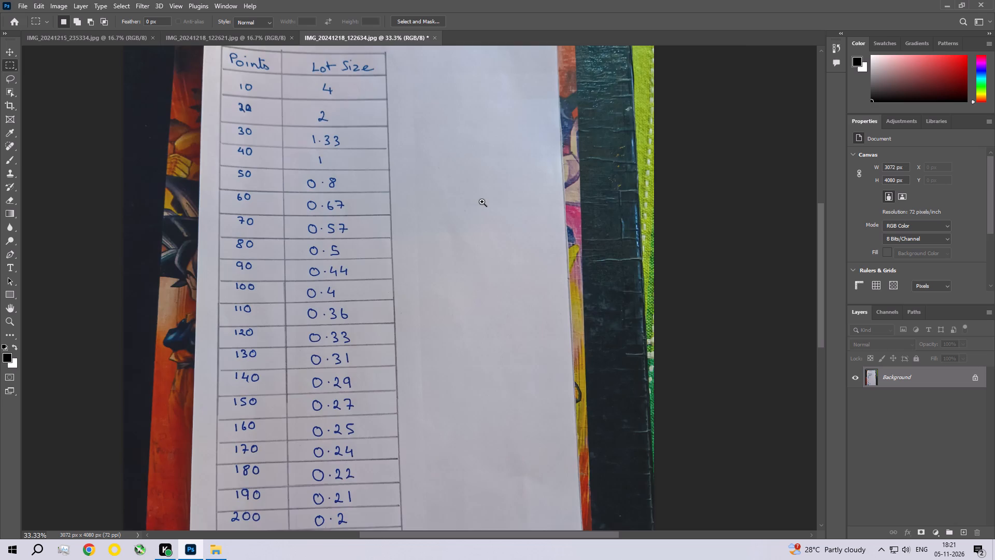
left_click_drag(463, 153, 703, 295)
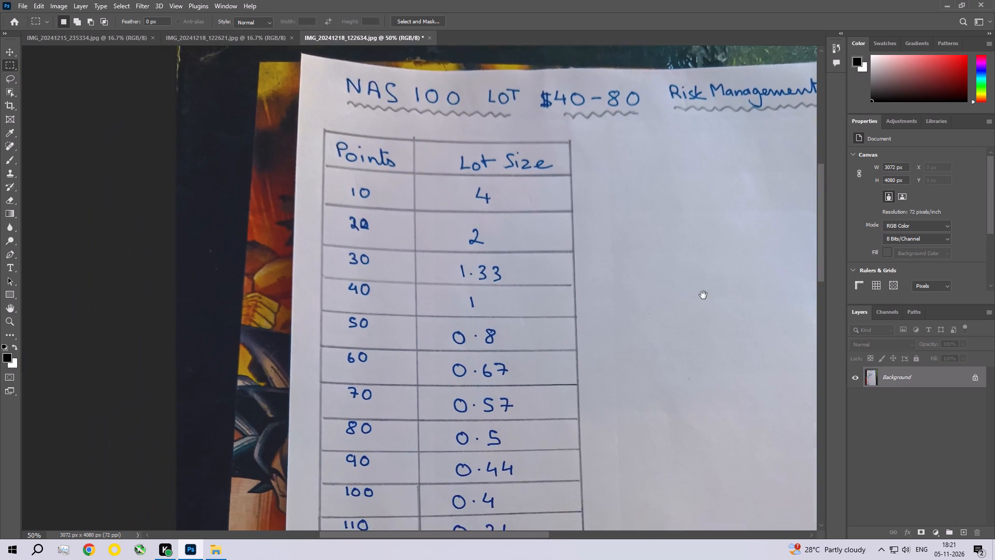
left_click_drag(703, 295, 700, 185)
left_click_drag(631, 351, 646, 234)
left_click_drag(635, 361, 634, 276)
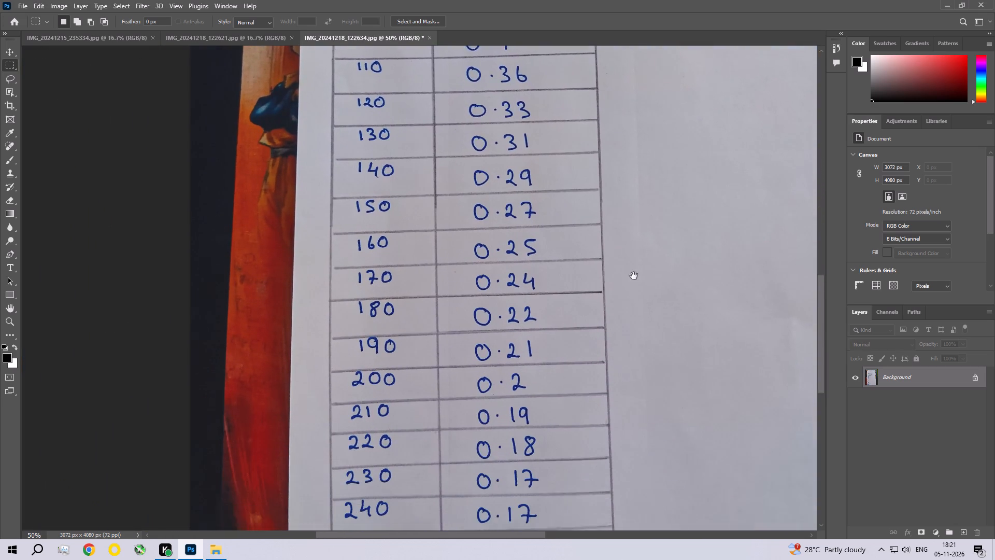
left_click_drag(634, 276, 633, 275)
left_click_drag(627, 364, 626, 321)
key("ctrl+0")
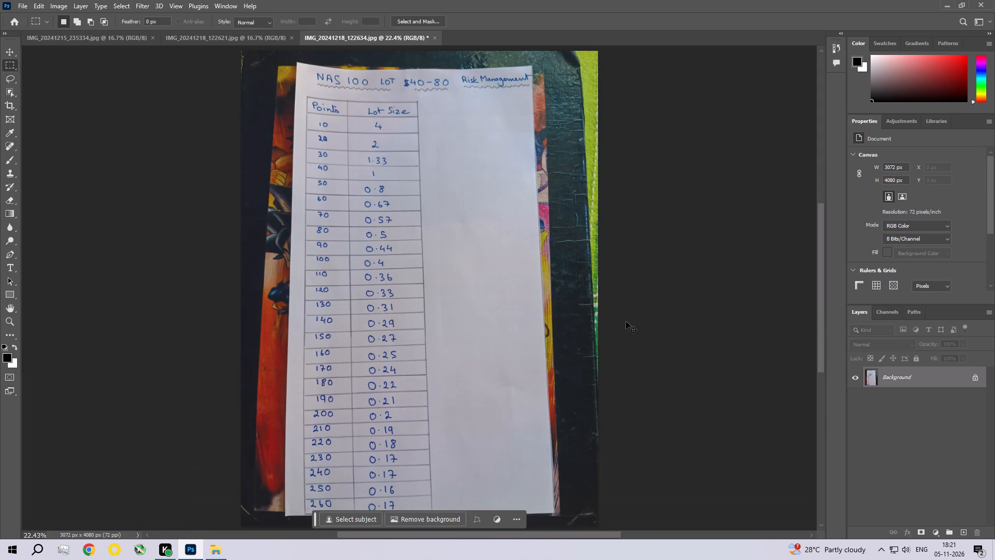
Select the yellow specks on the dark cover beside the green cloth, remove them with a Content-Aware fill at 100% opacity, and deselect.
key("ctrl+space")
key("ctrl+space")
key("ctrl+space")
key("ctrl+space")
key("ctrl+space")
key("ctrl+space")
key("ctrl+space")
key("ctrl+space")
key("ctrl+space")
key("ctrl+space")
key("ctrl+space")
key("ctrl+space")
key("ctrl+space")
key("ctrl+space")
key("ctrl+space")
key("ctrl+space")
key("ctrl+space")
key("ctrl+space")
key("ctrl+space")
key("ctrl+space")
left_click(559, 258, "ctrl")
left_click(559, 258, "ctrl")
double_click(559, 258, "ctrl")
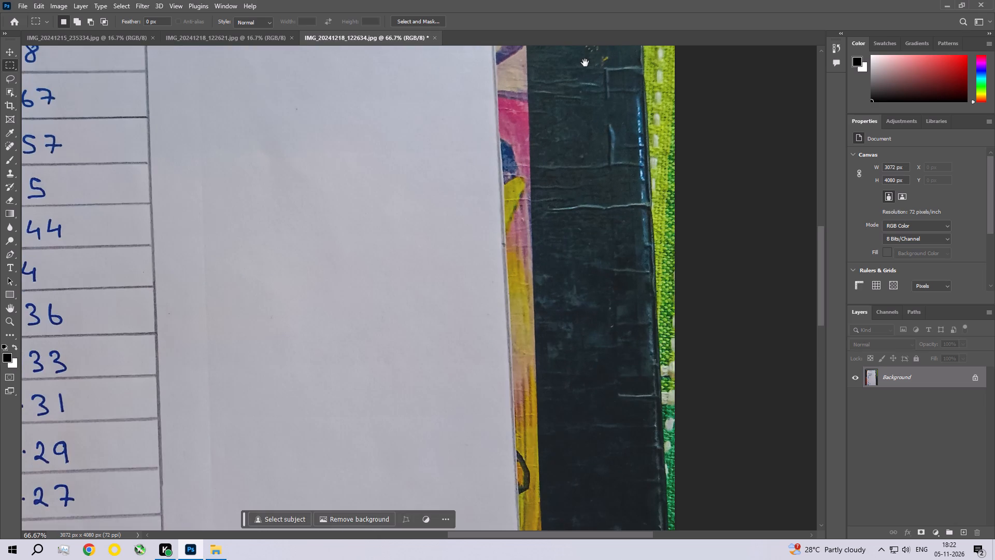
left_click_drag(581, 77, 547, 306)
left_click(543, 274, "ctrl")
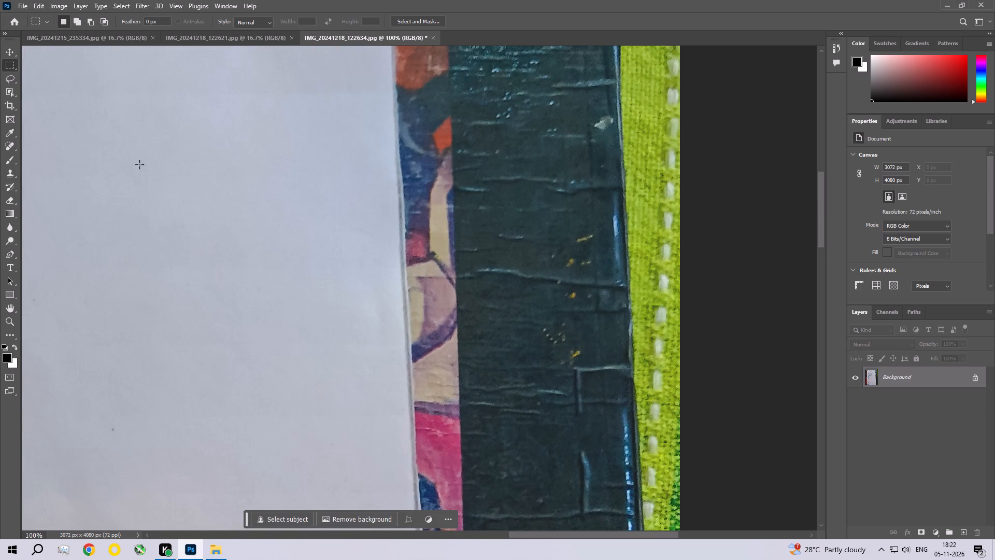
left_click_drag(604, 221, 547, 376)
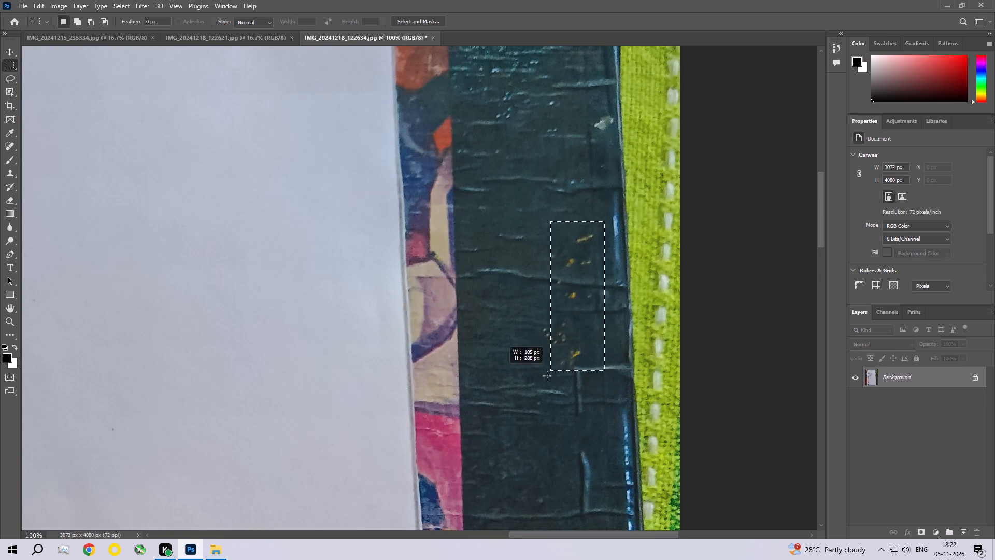
left_click_drag(547, 376, 544, 386)
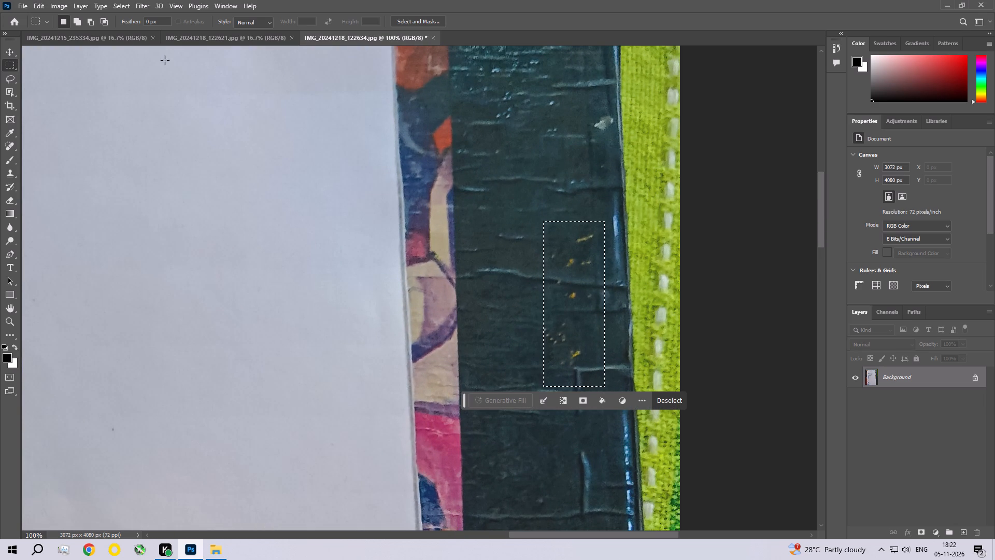
key("Left")
key("Left")
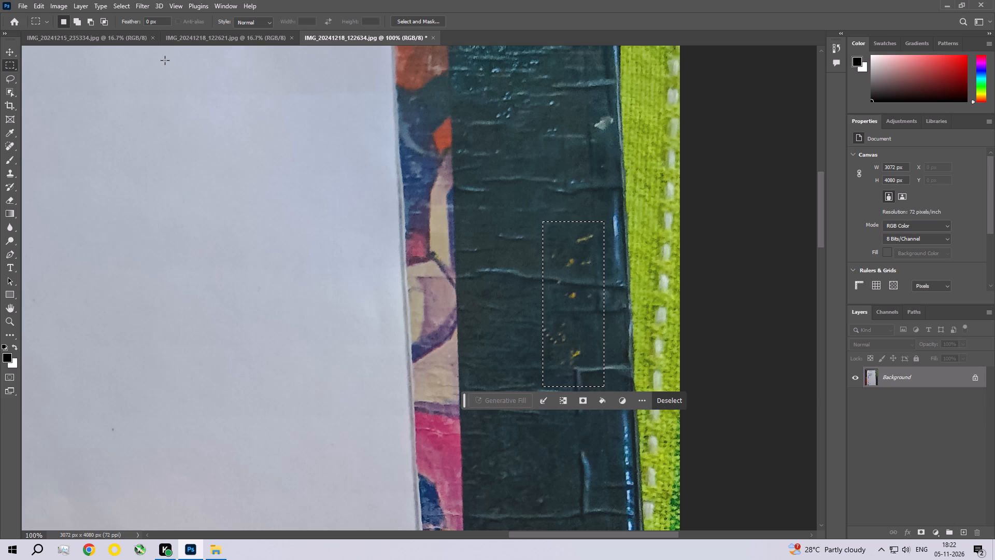
key("Left")
key("Left")
key("Left")
key("Left")
key("Left")
key("Left")
key("Left")
key("Left")
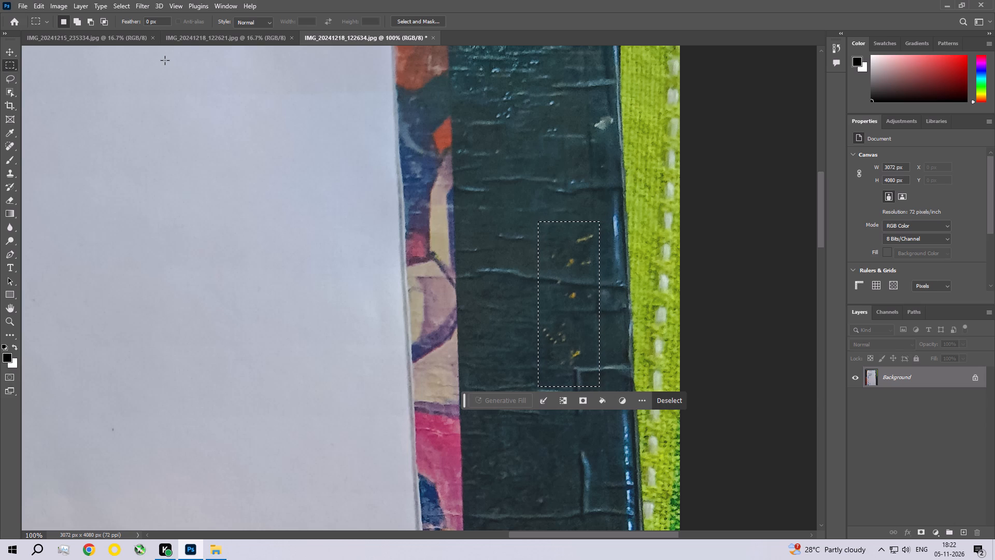
key("Left")
key("Left")
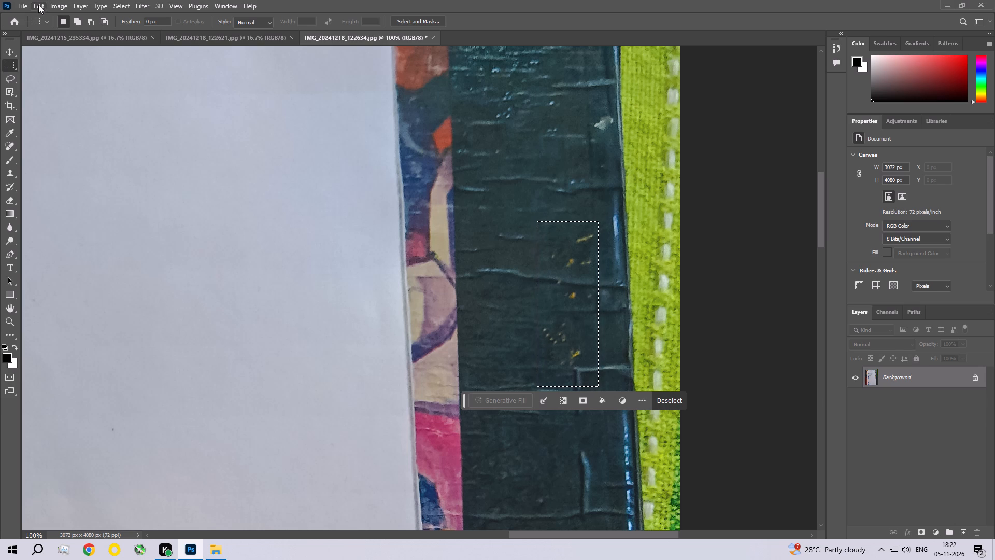
left_click(38, 5)
left_click(68, 164)
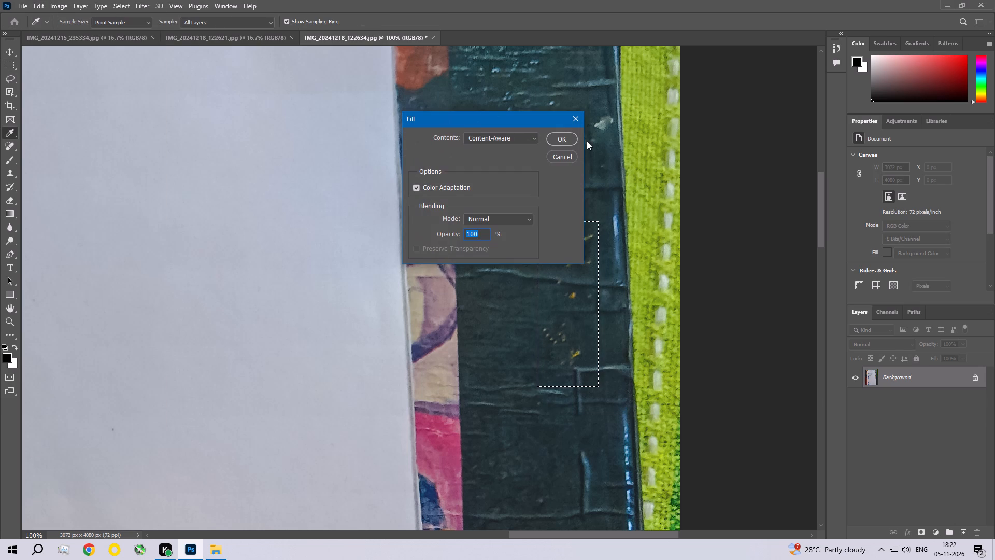
left_click(570, 136)
key("ctrl+d")
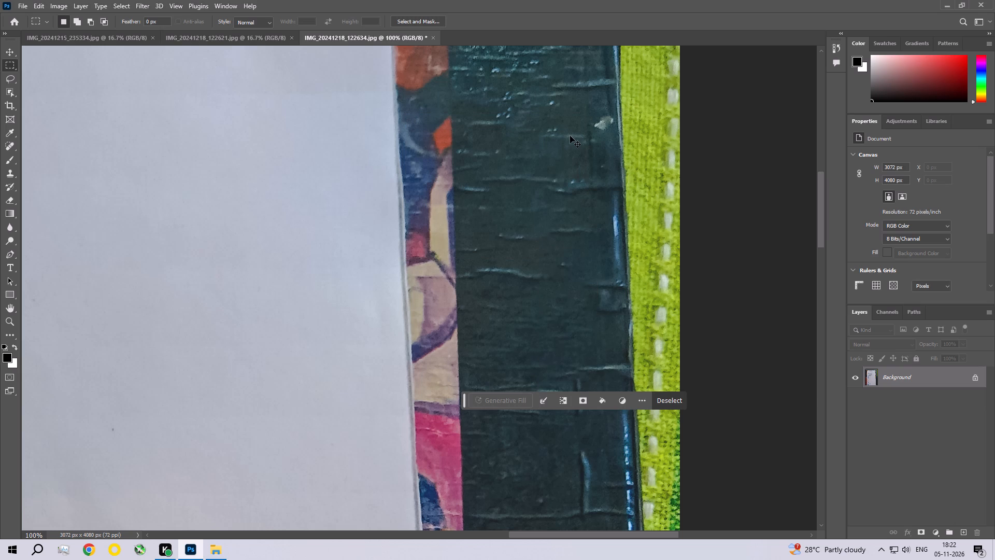
Select the whitish scuff on the dark cover's edge beside the green cloth, remove it with a Content-Aware fill, and deselect.
left_click_drag(613, 102, 573, 165)
key("Right")
key("Right")
key("Right")
key("Right")
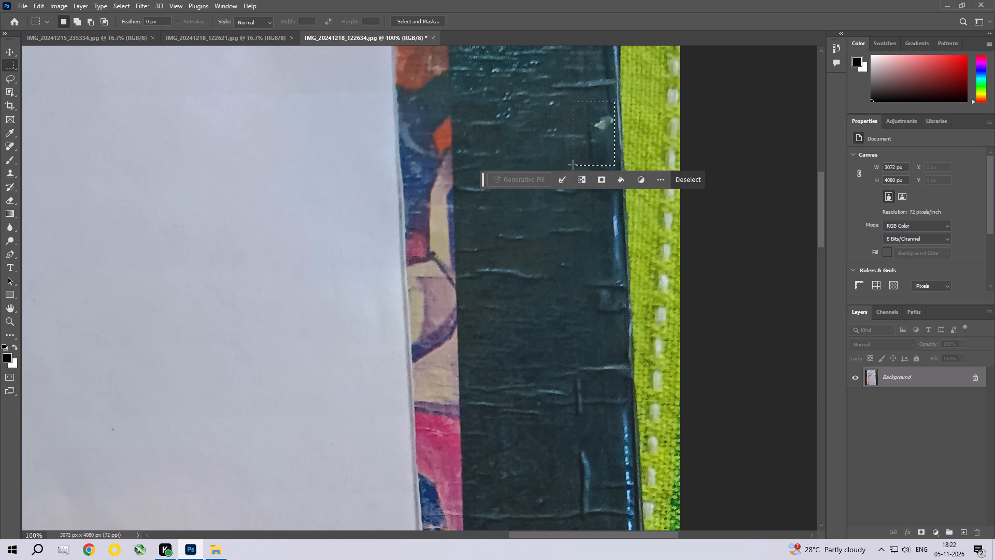
key("Right")
key("Right")
key("Left")
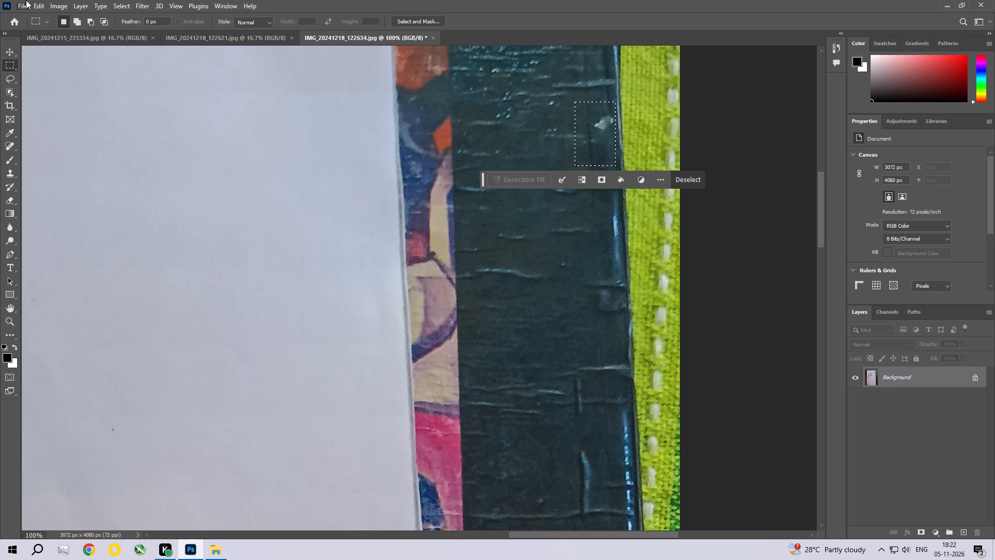
key("Right")
key("Down")
key("Up")
key("Up")
key("Up")
key("Up")
key("Up")
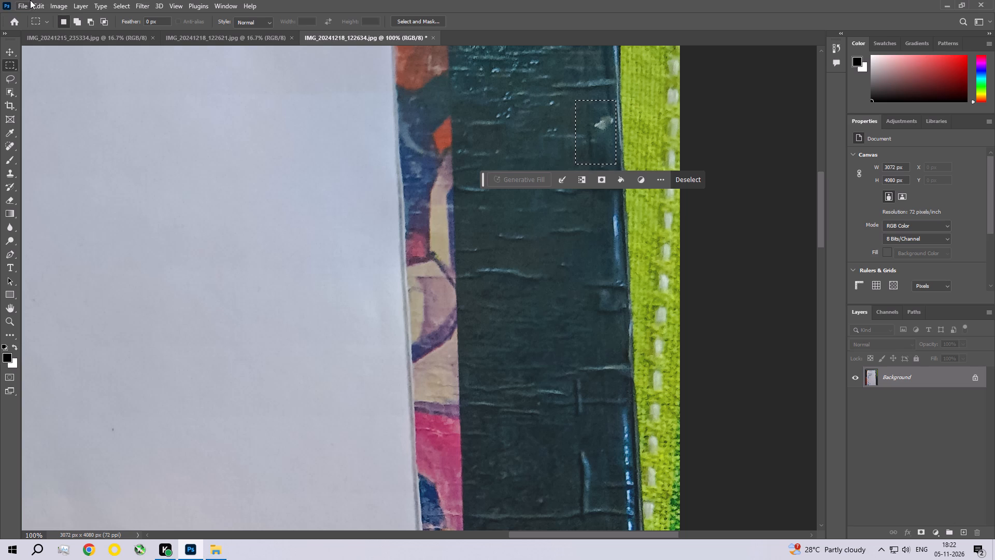
key("Up")
key("Up")
key("Up")
key("Up")
left_click(39, 0)
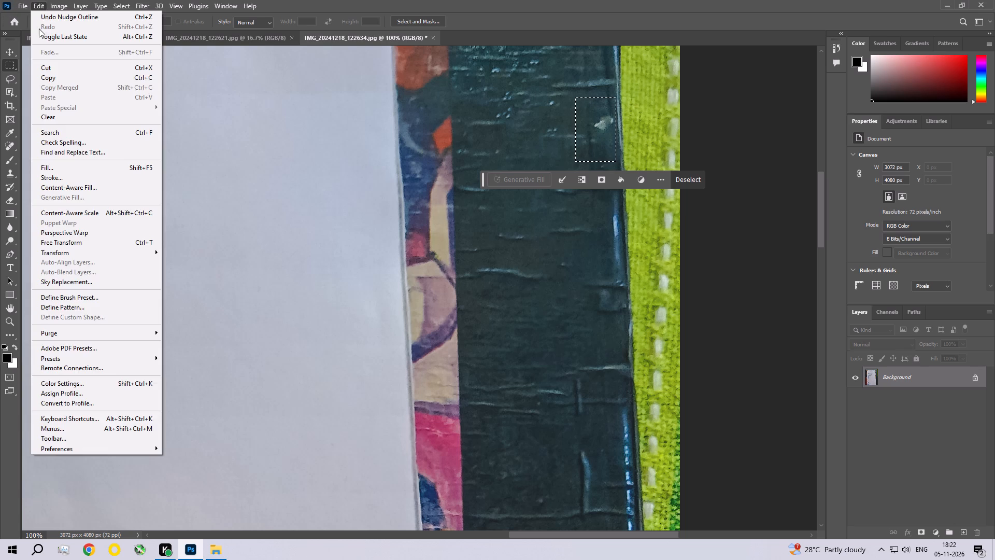
left_click(43, 172)
left_click(565, 139)
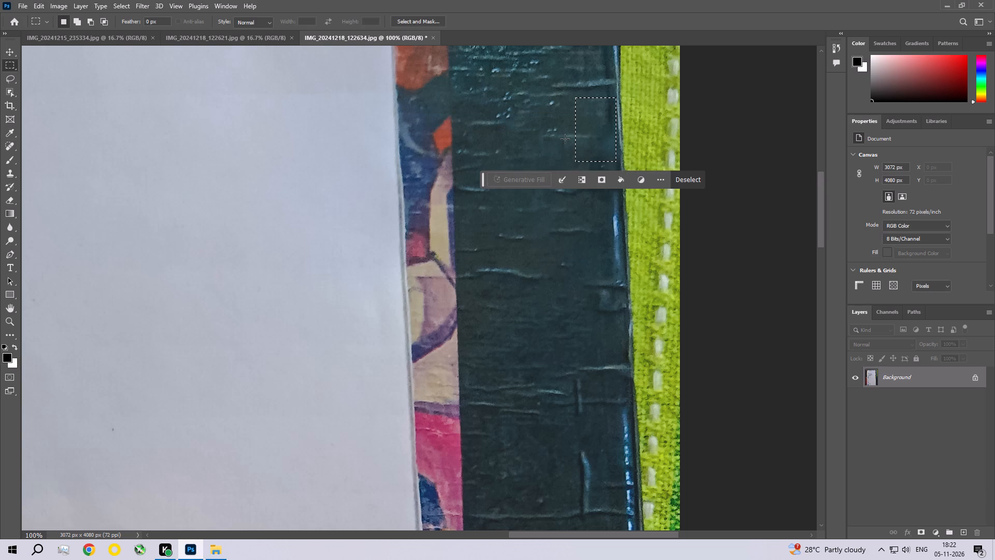
key("ctrl+d")
Select the small speck on the dark cover above the $40-80 heading, remove it with a Content-Aware fill, and deselect.
key("space")
key("space")
key("space")
key("space")
key("space")
key("space")
key("space")
key("space")
key("space")
key("space")
key("space")
key("space")
key("space")
key("space")
key("space")
key("space")
key("space")
key("space")
key("space")
key("space")
left_click_drag(564, 117, 564, 275)
left_click_drag(569, 233, 718, 267)
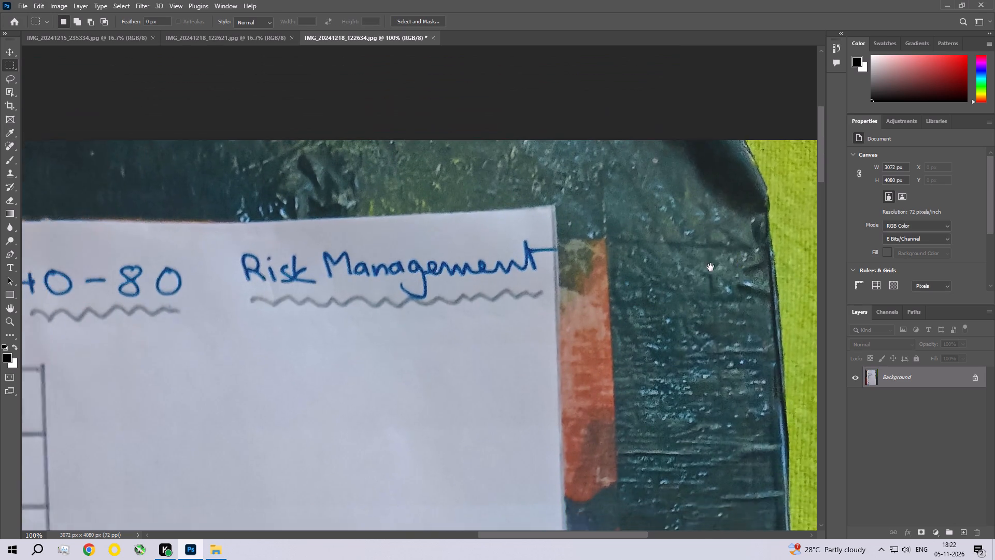
left_click_drag(484, 266, 601, 302)
left_click_drag(363, 139, 424, 187)
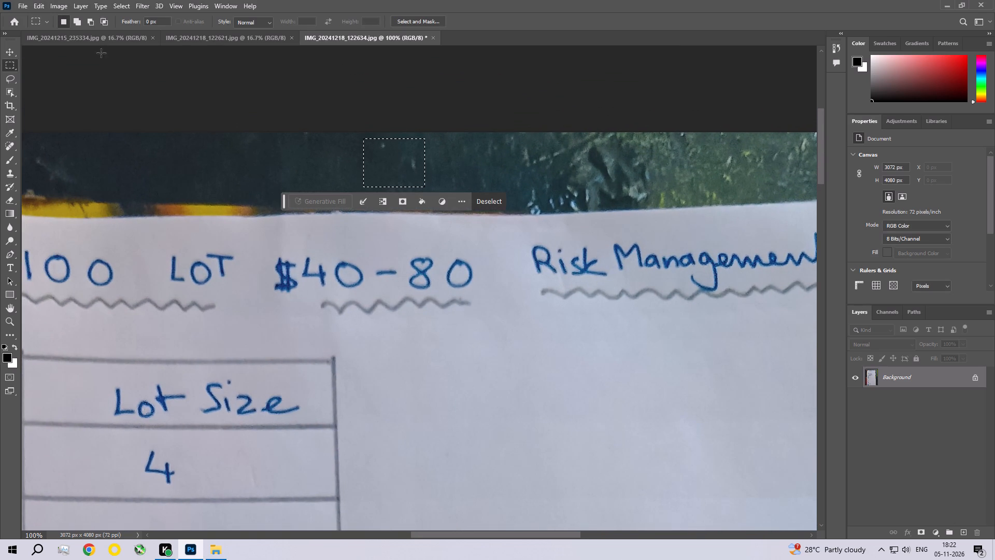
left_click(35, 3)
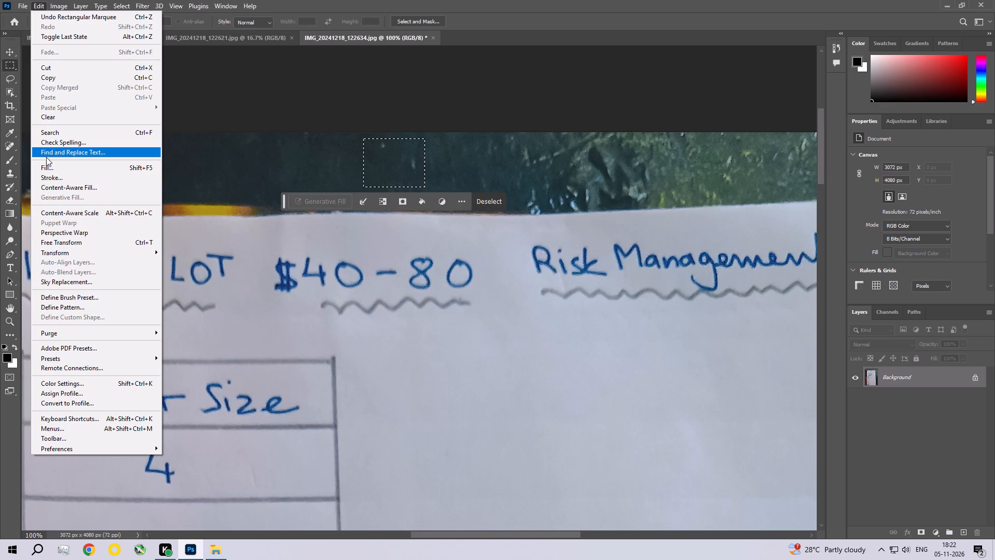
left_click(48, 165)
left_click(562, 135)
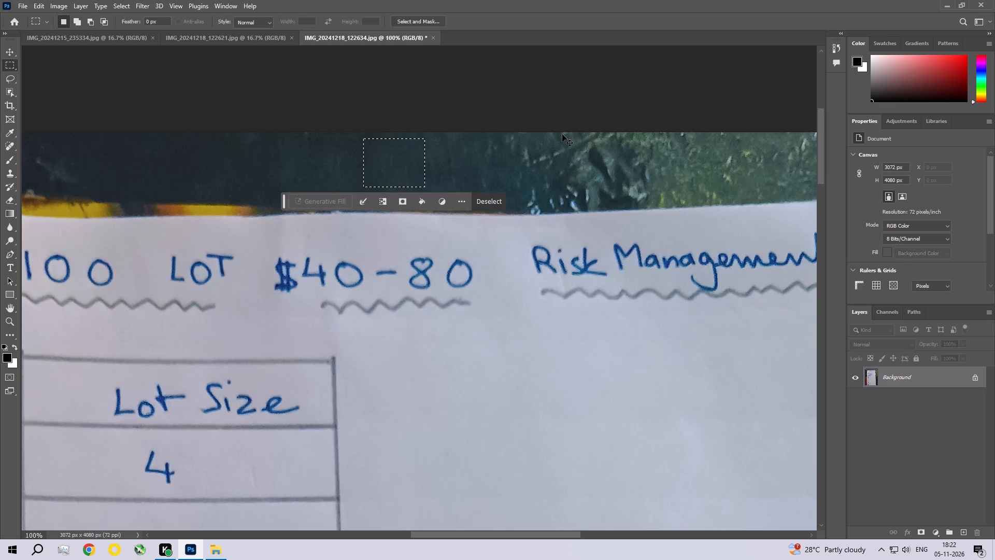
key("ctrl+d")
Select the long scratch in the photo's upper-left corner, remove it with a Content-Aware fill, and deselect.
key("space")
key("space")
key("space")
key("space")
key("space")
key("space")
key("space")
key("space")
key("space")
key("space")
key("space")
key("space")
key("space")
key("space")
key("space")
key("space")
key("space")
key("space")
key("space")
key("space")
left_click_drag(145, 169, 592, 131)
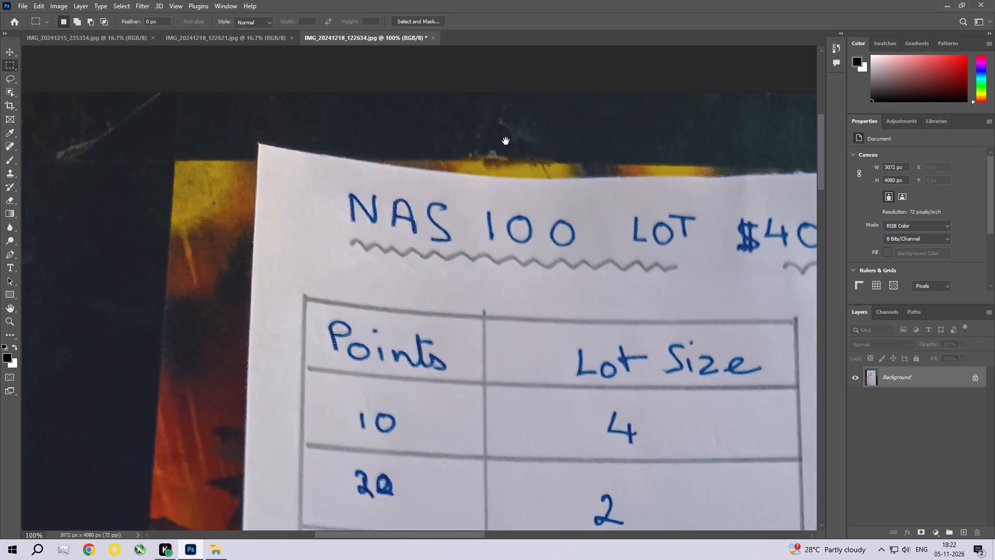
left_click_drag(198, 163, 420, 223)
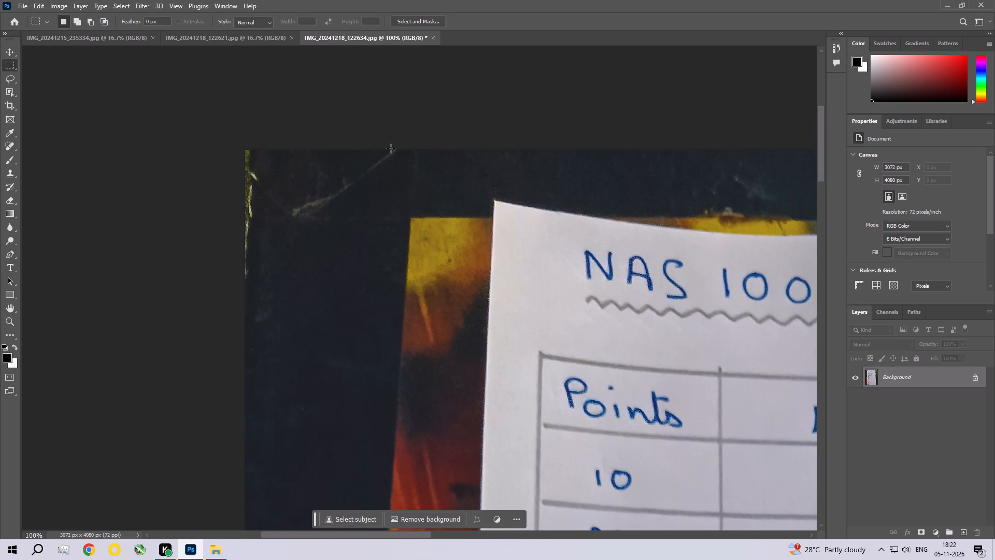
left_click_drag(406, 150, 278, 235)
left_click(37, 3)
left_click(62, 164)
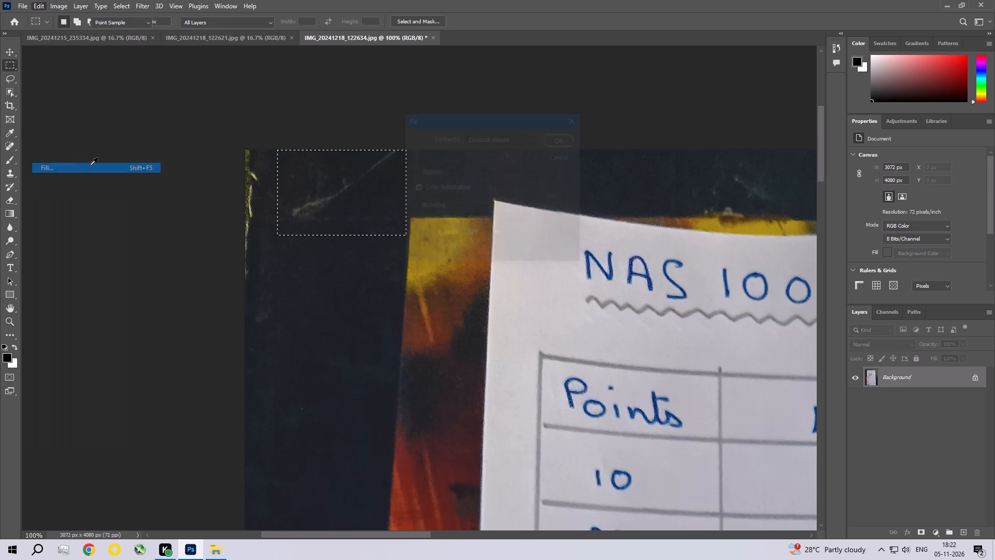
left_click(566, 134)
key("ctrl+d")
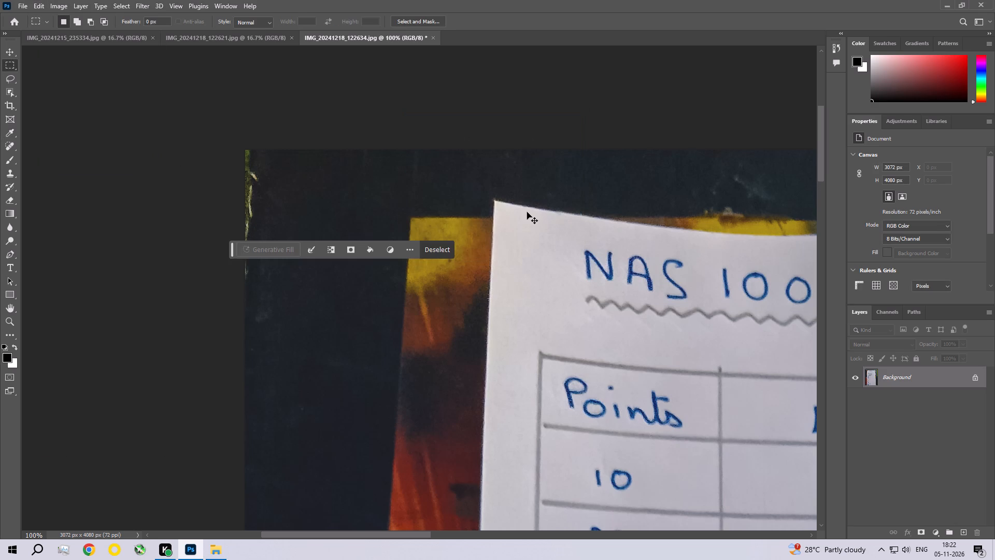
Select the two specks on the dark cover strip level with the 30 row, remove them with a Content-Aware fill, and deselect.
key("space")
key("space")
key("space")
key("space")
key("space")
key("space")
key("space")
key("space")
key("space")
key("space")
key("space")
key("space")
key("space")
key("space")
key("space")
key("space")
key("space")
key("space")
key("space")
key("space")
left_click_drag(308, 278, 352, 152)
left_click_drag(351, 231, 338, 191)
left_click_drag(379, 241, 387, 247)
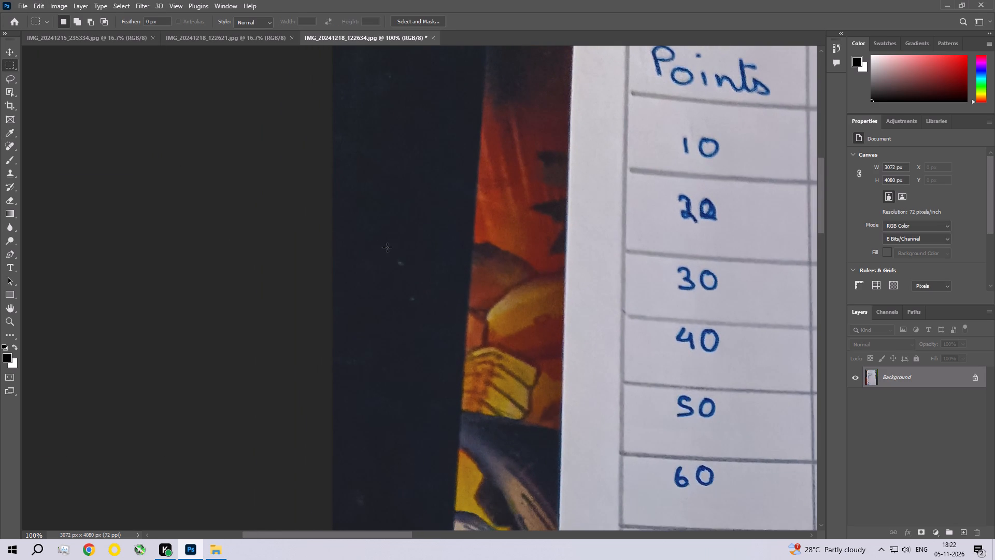
left_click_drag(387, 247, 436, 317)
left_click(40, 2)
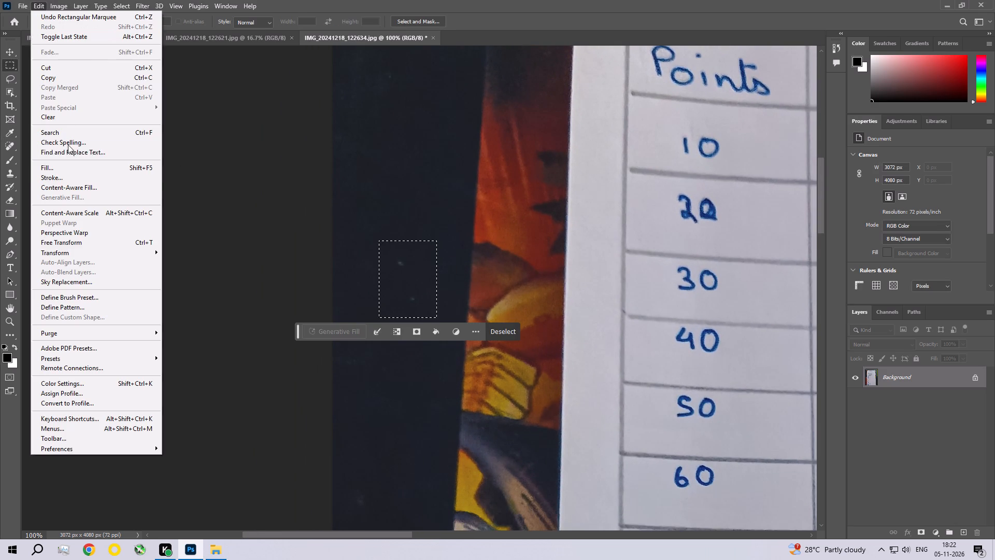
left_click(73, 168)
left_click(562, 139)
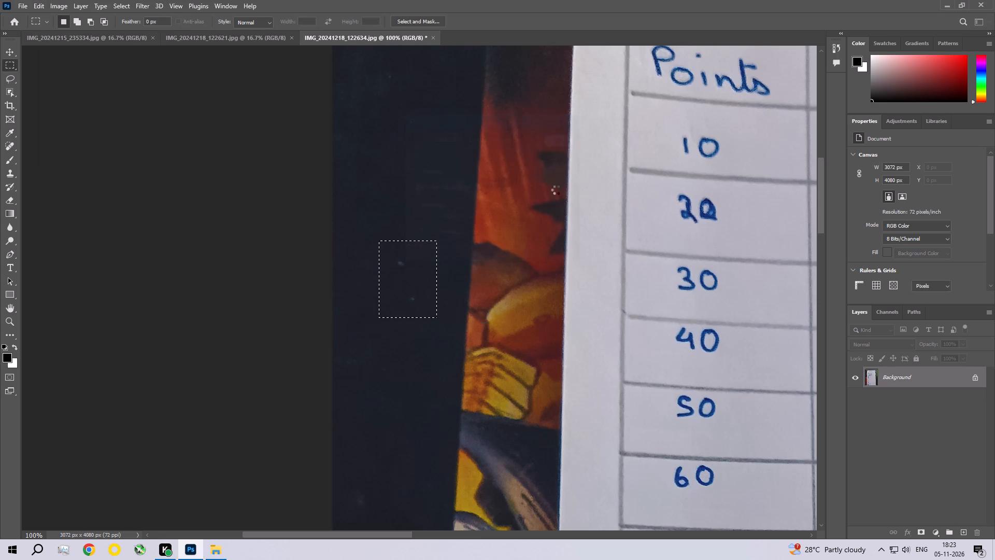
key("ctrl+d")
Select the faint mark on the dark cover strip beside the 100 row, remove it with a 100% Content-Aware fill, and deselect.
key("space")
key("space")
key("space")
key("space")
key("space")
key("space")
key("space")
key("space")
key("space")
key("space")
key("space")
key("space")
key("space")
key("space")
key("space")
key("space")
key("space")
key("space")
key("space")
key("space")
left_click_drag(430, 325, 449, 145)
left_click_drag(424, 190, 409, 136)
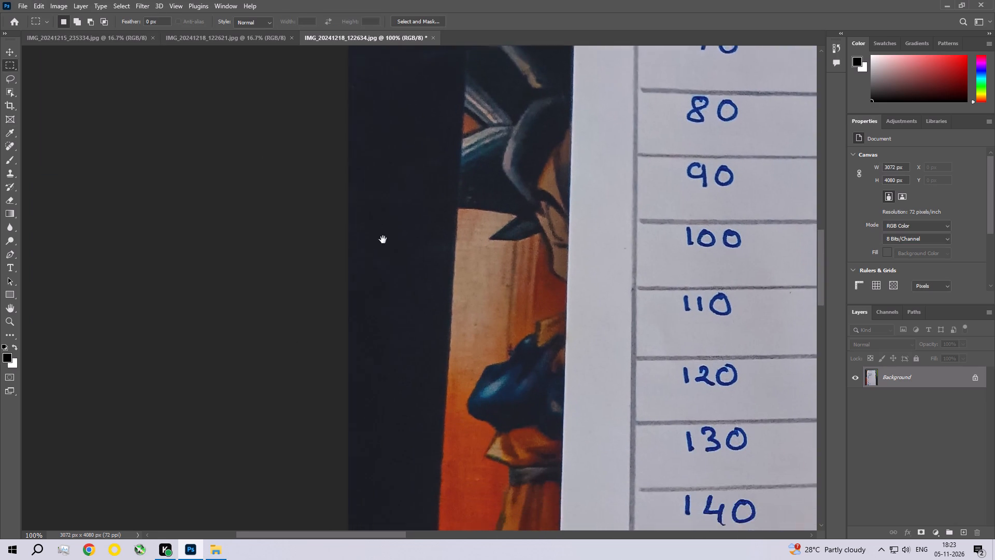
left_click_drag(384, 243, 385, 165)
left_click_drag(359, 144, 383, 191)
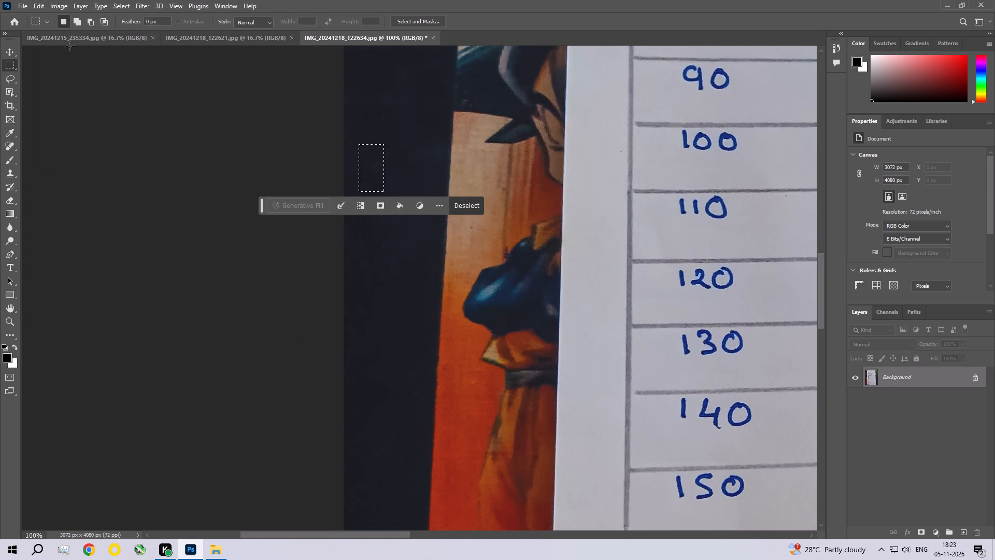
left_click(32, 1)
left_click(64, 172)
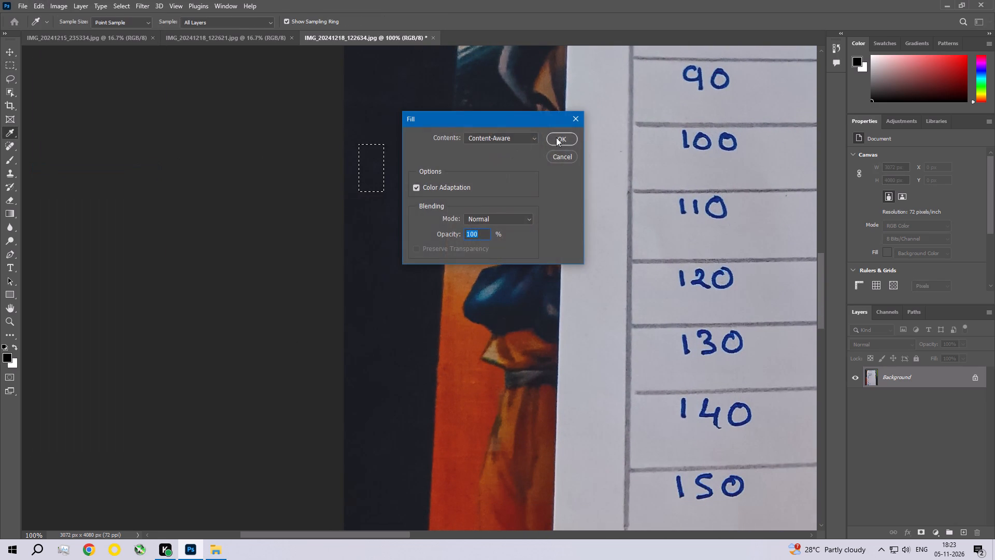
left_click(558, 137)
key("ctrl+0")
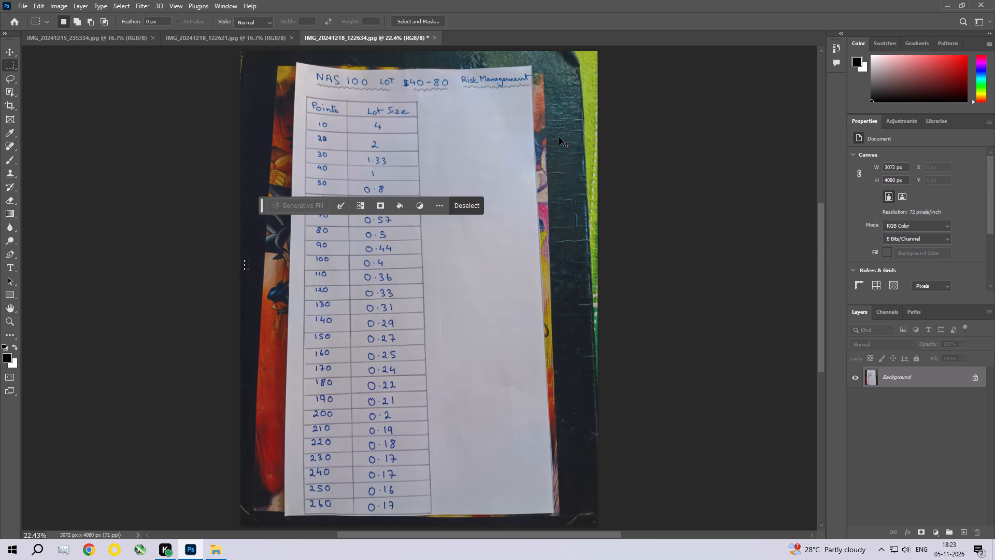
key("ctrl+d")
Select the small speck on the lower dark cover beside the orange artwork strip, remove it with a 100% Content-Aware fill, and deselect.
key("ctrl+space")
key("ctrl+space")
key("ctrl+space")
key("ctrl+space")
key("ctrl+space")
key("ctrl+space")
key("ctrl+space")
key("ctrl+space")
key("ctrl+space")
key("ctrl+space")
key("ctrl+space")
key("ctrl+space")
key("ctrl+space")
key("ctrl+space")
key("ctrl+space")
key("ctrl+space")
key("ctrl+space")
key("ctrl+space")
key("ctrl+space")
key("ctrl+space")
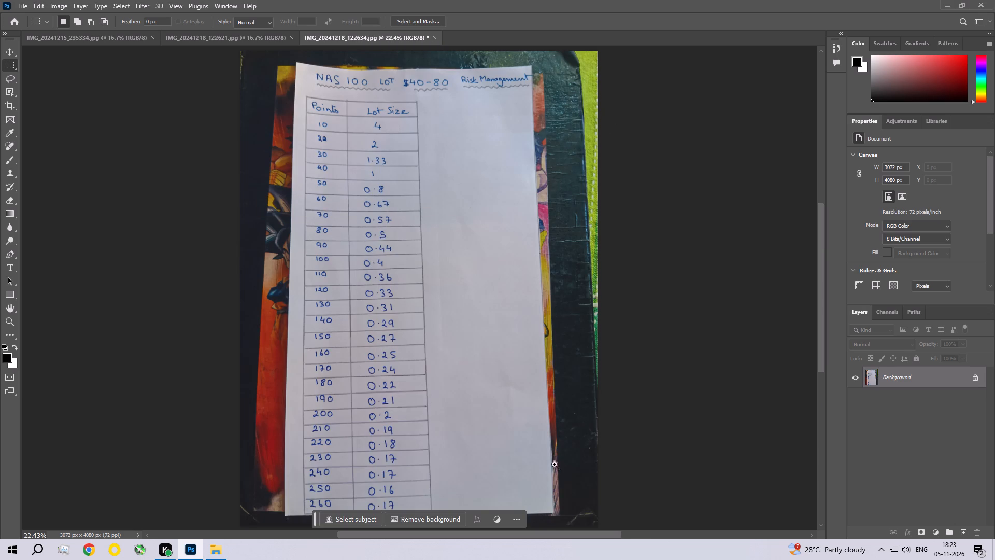
triple_click(600, 455, "ctrl")
double_click(601, 454, "ctrl")
left_click_drag(561, 453, 517, 393)
left_click_drag(438, 198, 471, 233)
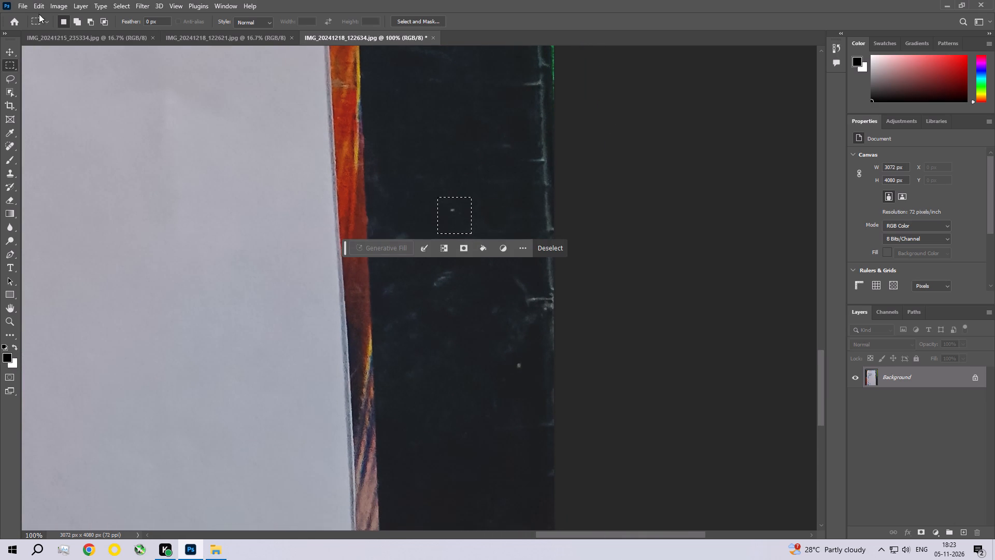
left_click(40, 2)
left_click(61, 171)
left_click(559, 134)
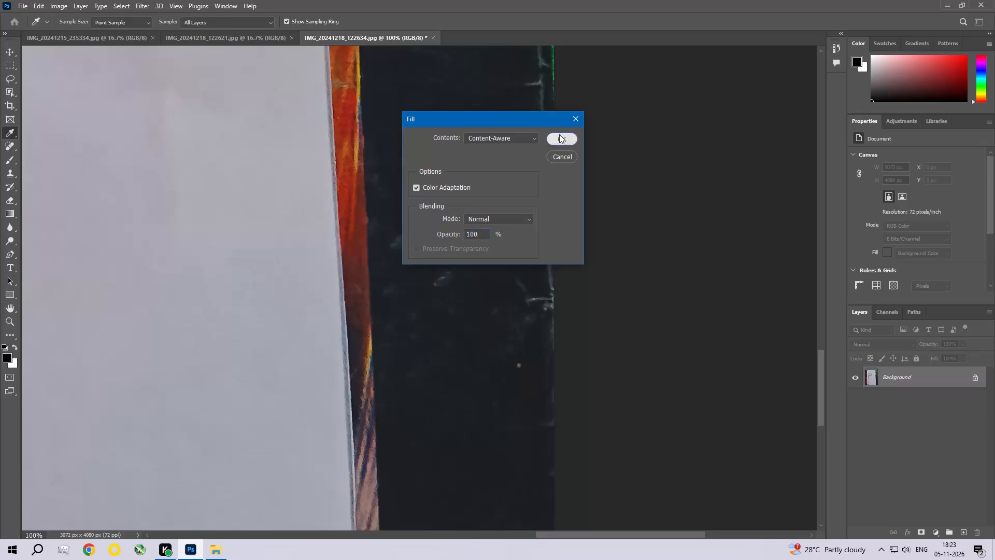
key("ctrl+d")
Select the faint smudge just below the removed speck on the lower dark cover, remove it with a Content-Aware fill, and deselect.
left_click_drag(422, 257, 442, 282)
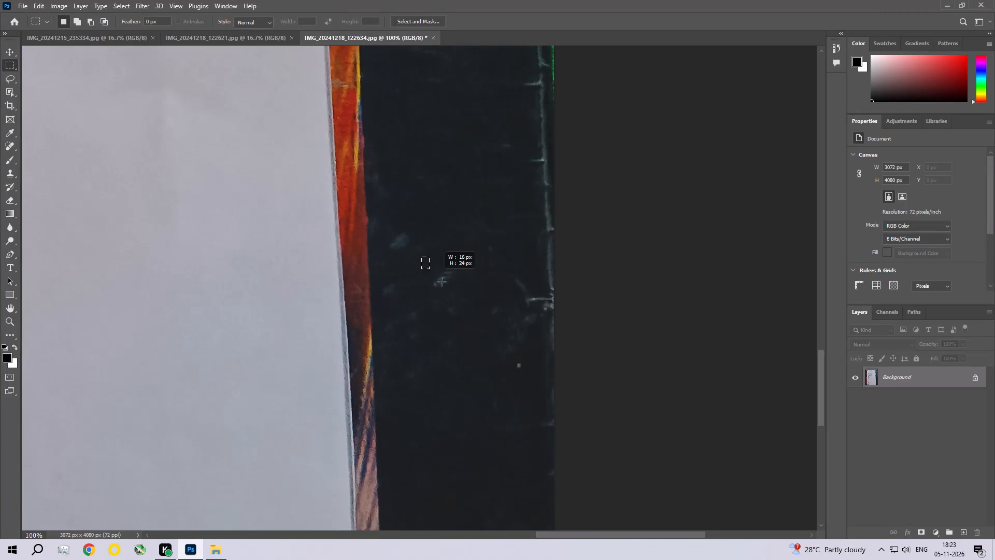
left_click_drag(442, 282, 470, 302)
left_click(35, 6)
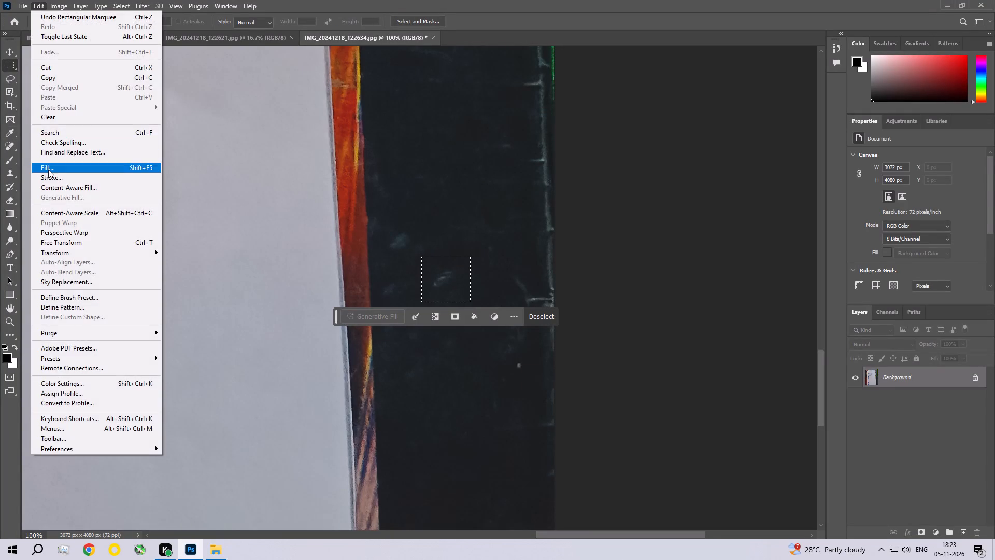
left_click(48, 170)
left_click(555, 136)
key("ctrl+d")
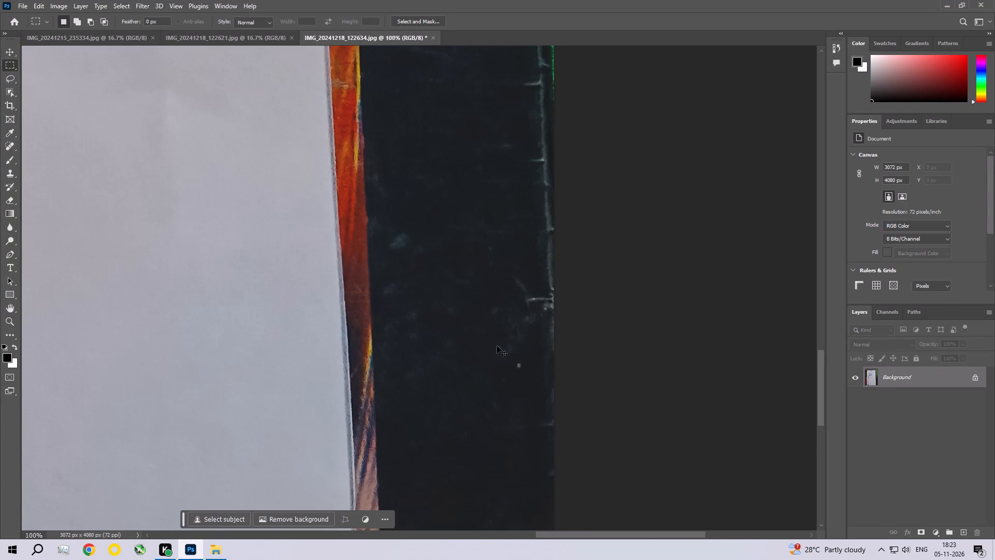
Select the bright dot on the lower dark cover near its outer edge, remove it with a Content-Aware fill, and deselect.
left_click_drag(492, 342, 536, 382)
left_click(36, 1)
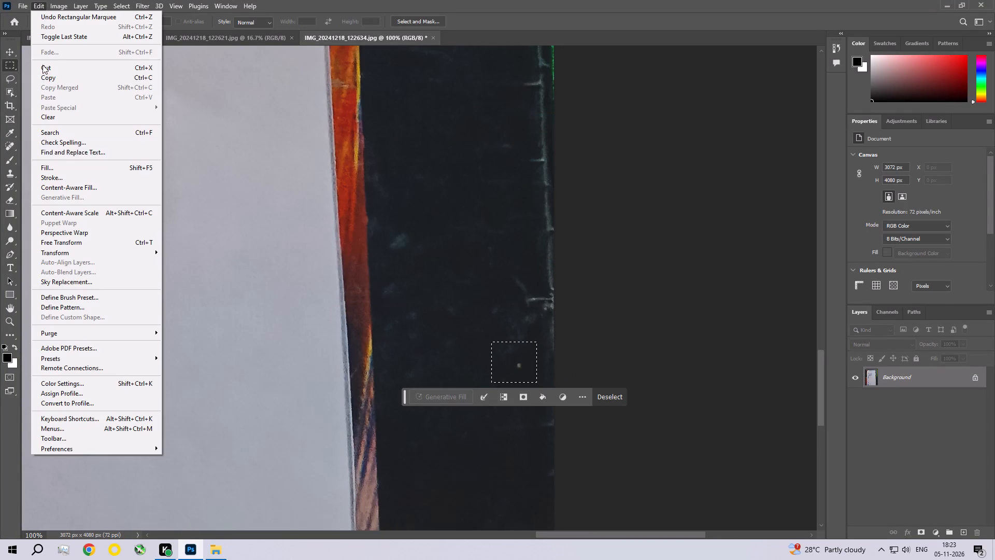
left_click(54, 167)
left_click(565, 138)
key("ctrl+d")
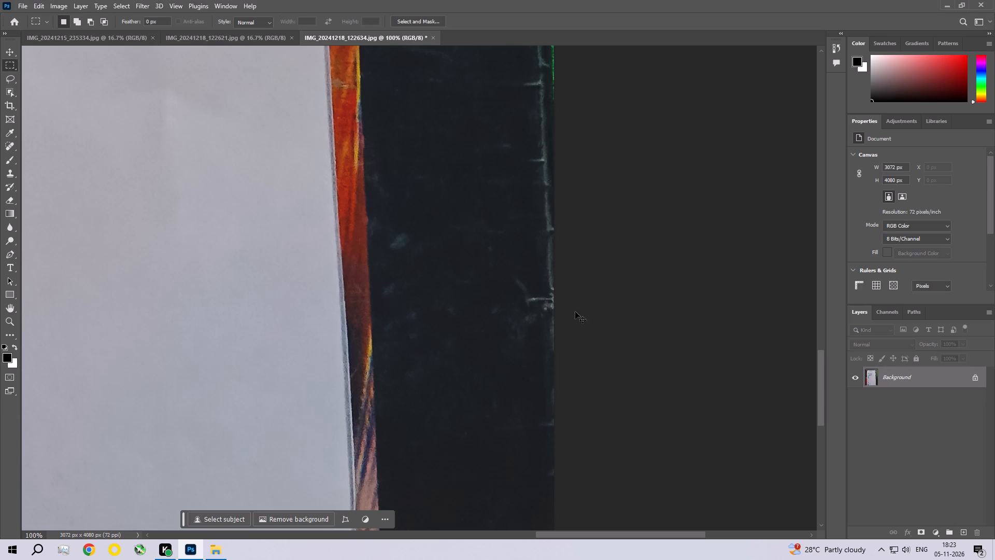
Select the scratches along the lower dark cover's outer edge, just above the removed dot, remove them with a Content-Aware fill, and deselect.
left_click_drag(515, 272, 546, 330)
left_click(35, 2)
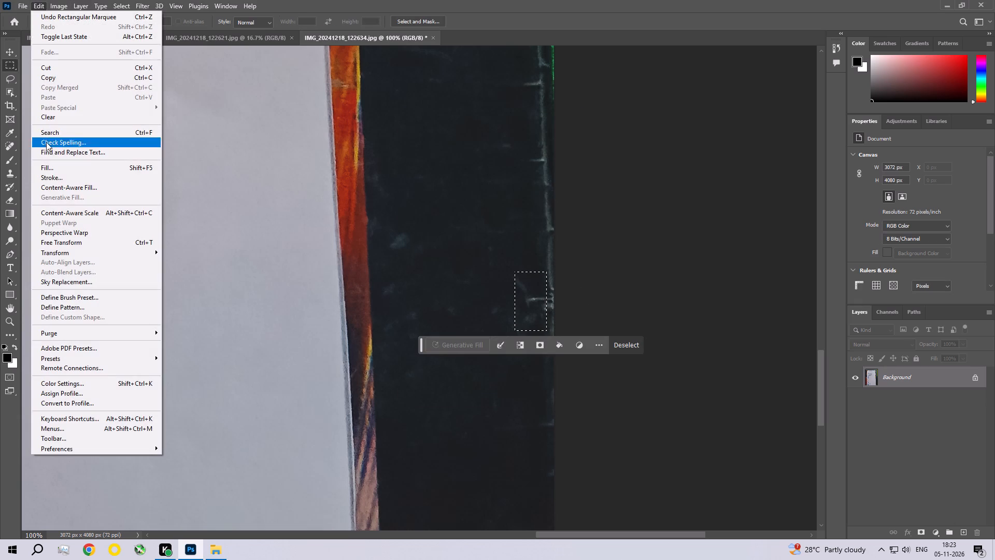
left_click(52, 170)
left_click(565, 138)
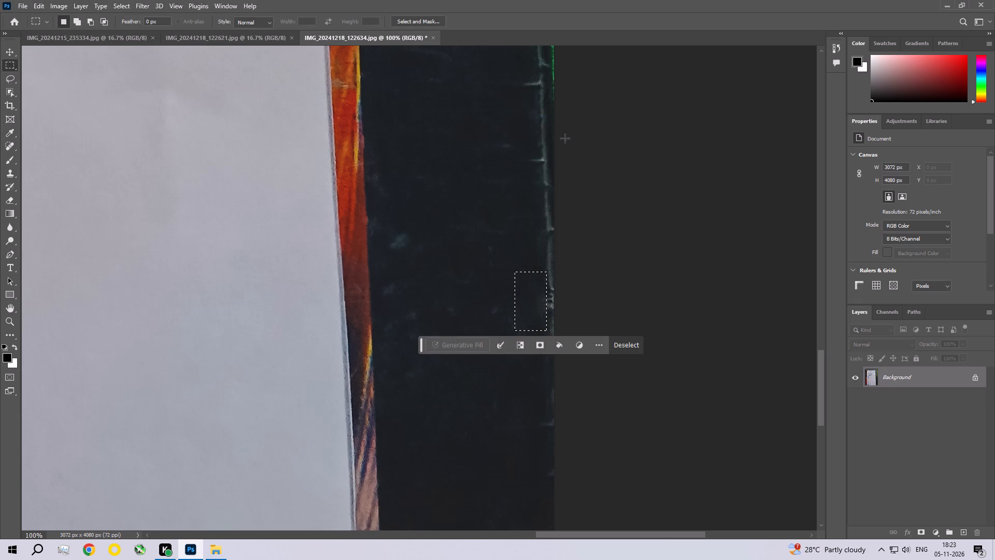
key("ctrl+d")
Select the creased area, about 304 by 154 px, in the photo's bottom-right corner, remove the creases with a Content-Aware fill, and deselect.
key("space")
key("space")
key("space")
key("space")
key("space")
key("space")
key("space")
key("space")
key("space")
key("space")
key("space")
key("space")
key("space")
key("space")
key("space")
key("space")
key("space")
key("space")
key("space")
key("space")
left_click_drag(502, 410, 506, 294)
left_click_drag(496, 337, 498, 308)
left_click_drag(409, 307, 566, 386)
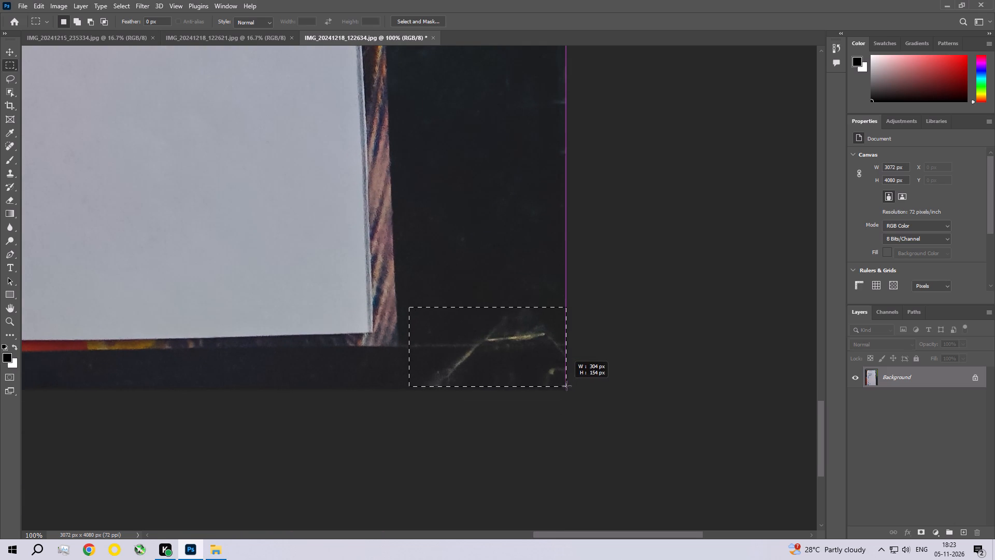
left_click_drag(566, 386, 568, 388)
left_click(35, 1)
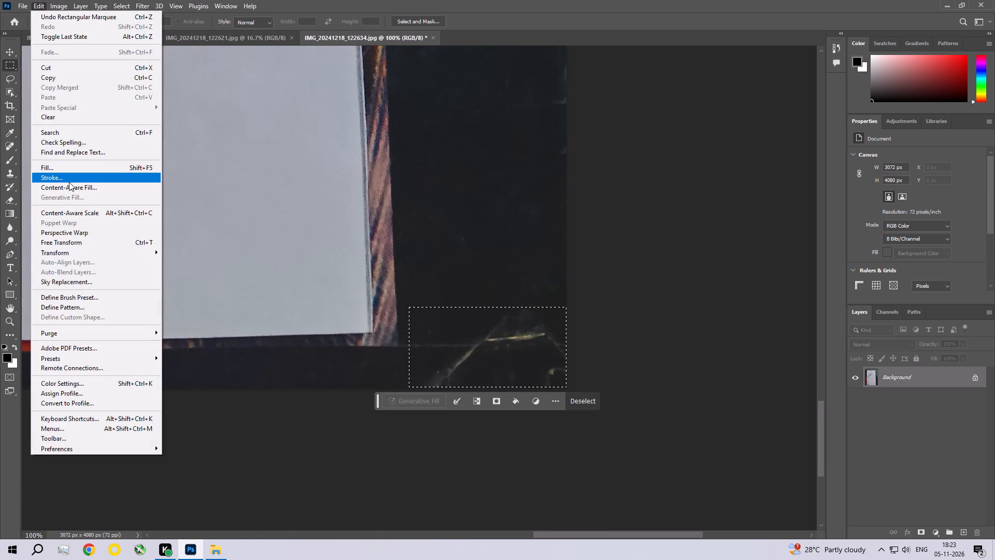
left_click(71, 167)
left_click(570, 135)
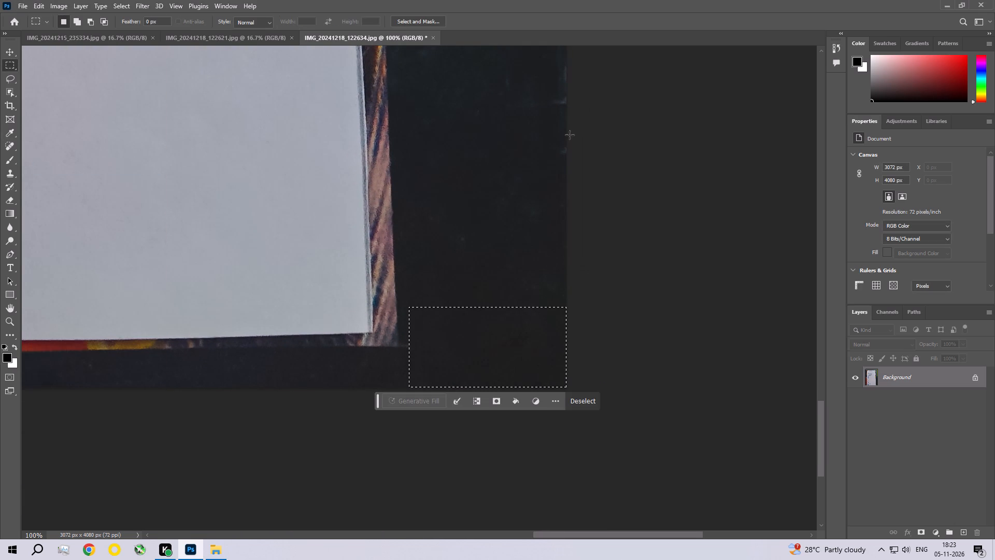
key("ctrl+d")
Examine the dark cover, table and heading up close, and the whole photo, for remaining specks and scratches.
key("space")
key("space")
key("space")
key("space")
key("space")
key("space")
key("space")
key("space")
key("space")
key("space")
key("space")
key("space")
key("space")
key("space")
key("space")
key("space")
key("space")
key("space")
key("space")
key("space")
left_click_drag(448, 110, 451, 220)
left_click_drag(479, 176, 504, 253)
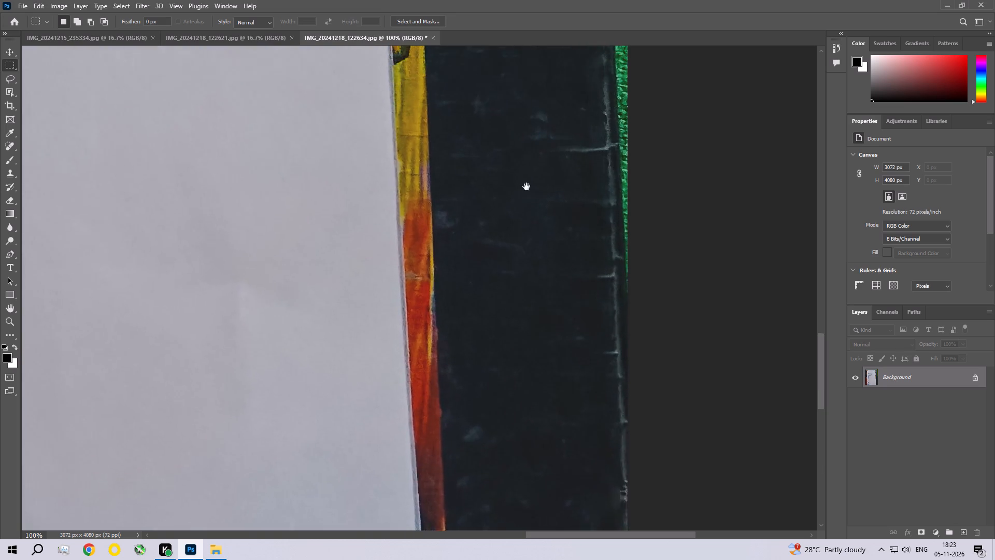
left_click_drag(527, 187, 591, 294)
left_click_drag(599, 207, 599, 287)
left_click_drag(588, 213, 615, 317)
left_click_drag(397, 313, 706, 335)
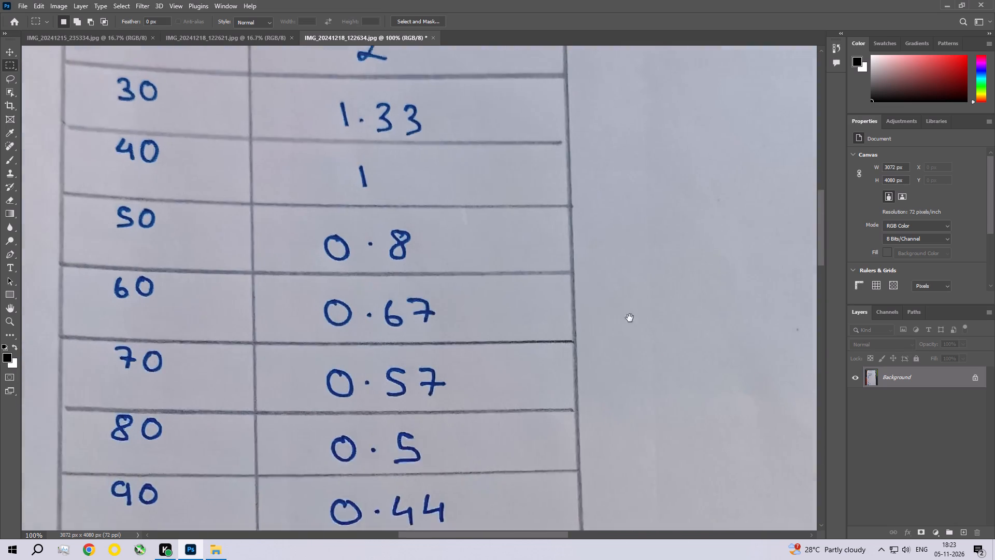
left_click_drag(605, 317, 301, 297)
left_click_drag(292, 285, 479, 433)
left_click_drag(507, 265, 519, 380)
left_click_drag(645, 305, 568, 312)
left_click_drag(503, 229, 383, 246)
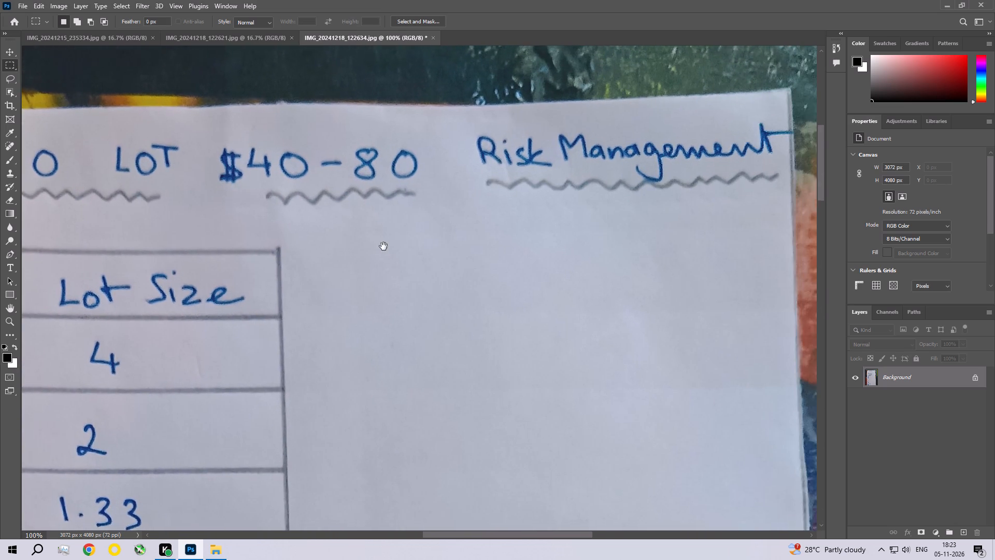
left_click_drag(383, 246, 522, 194)
key("ctrl+0")
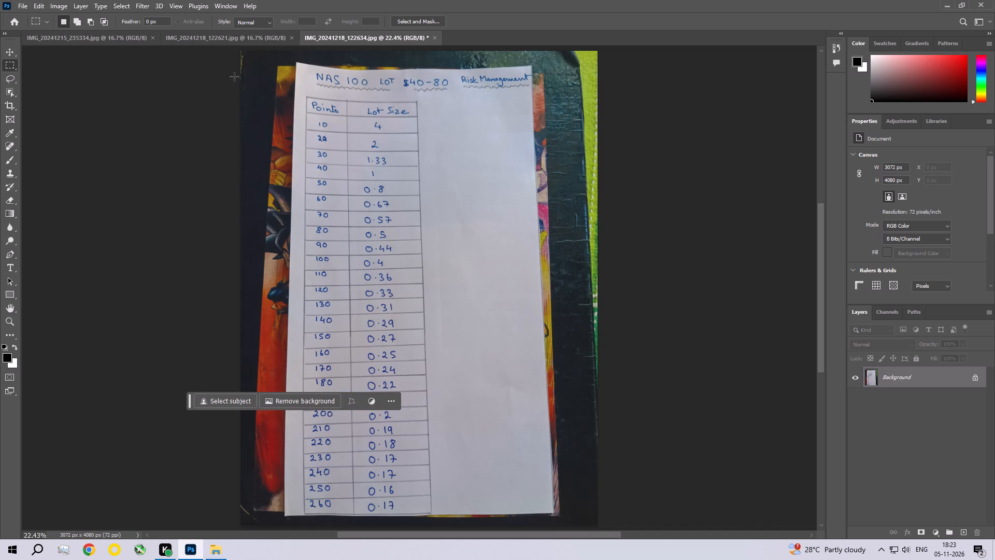
left_click_drag(249, 52, 230, 84)
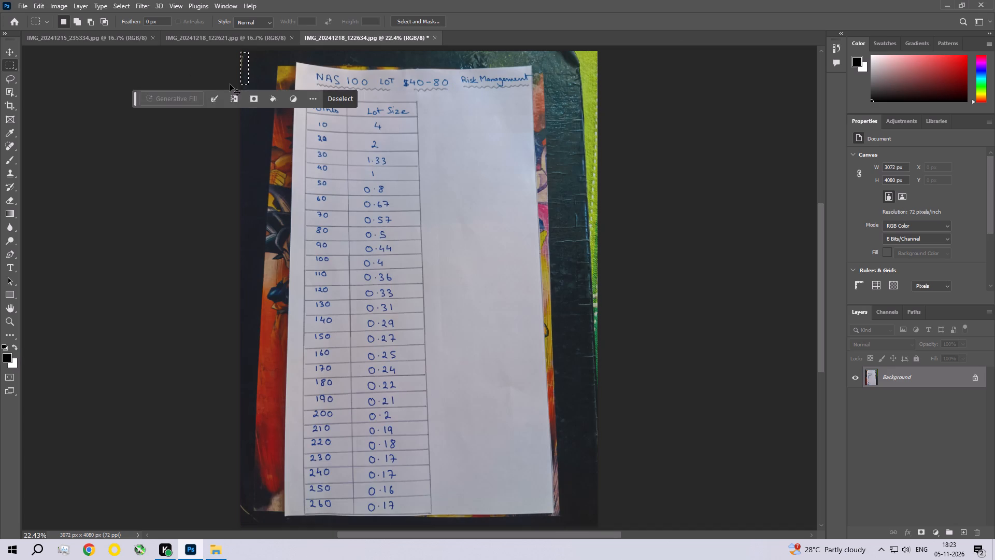
key("ctrl+d")
Save IMG_20241218_122634.jpg as a baseline standard JPEG at maximum quality 12 and close it.
key("ctrl+s")
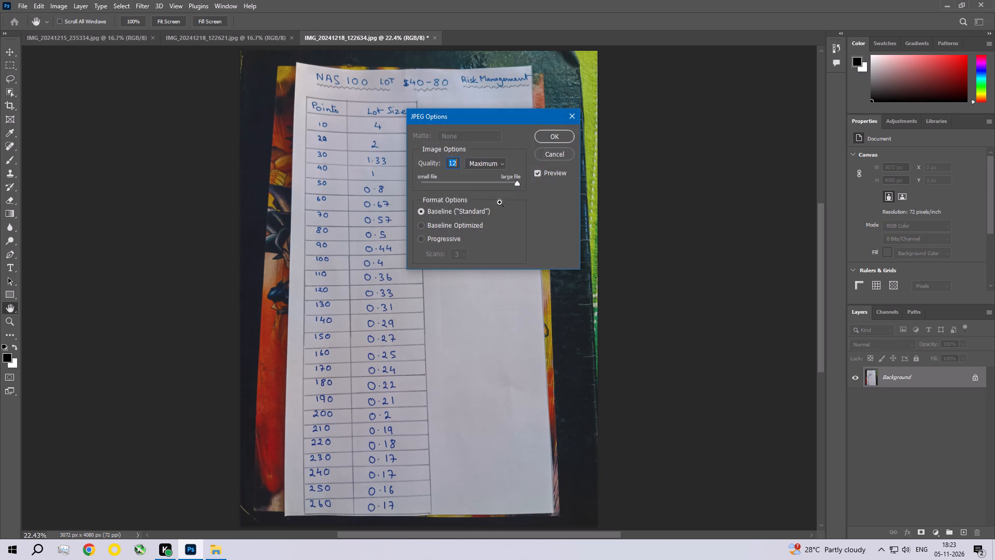
left_click(555, 137)
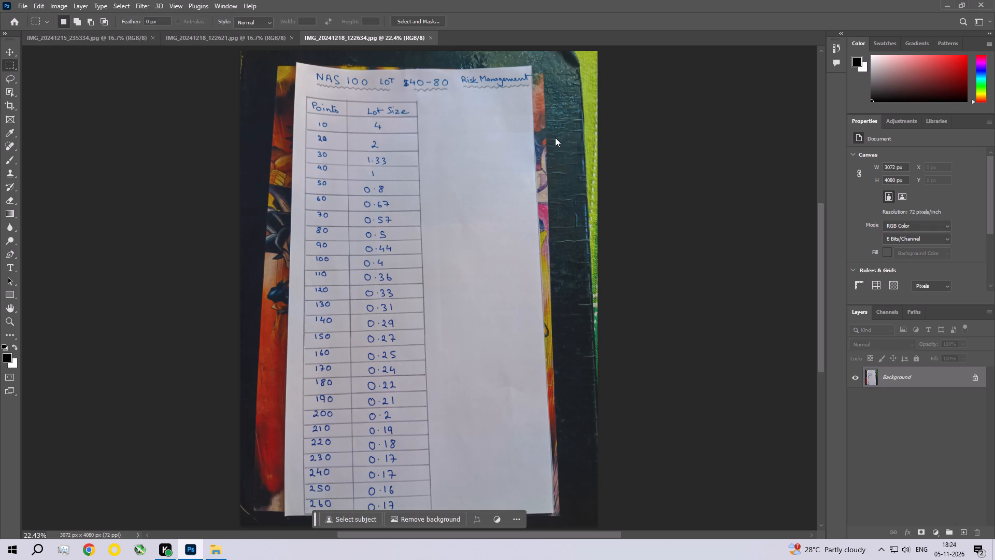
left_click(430, 39)
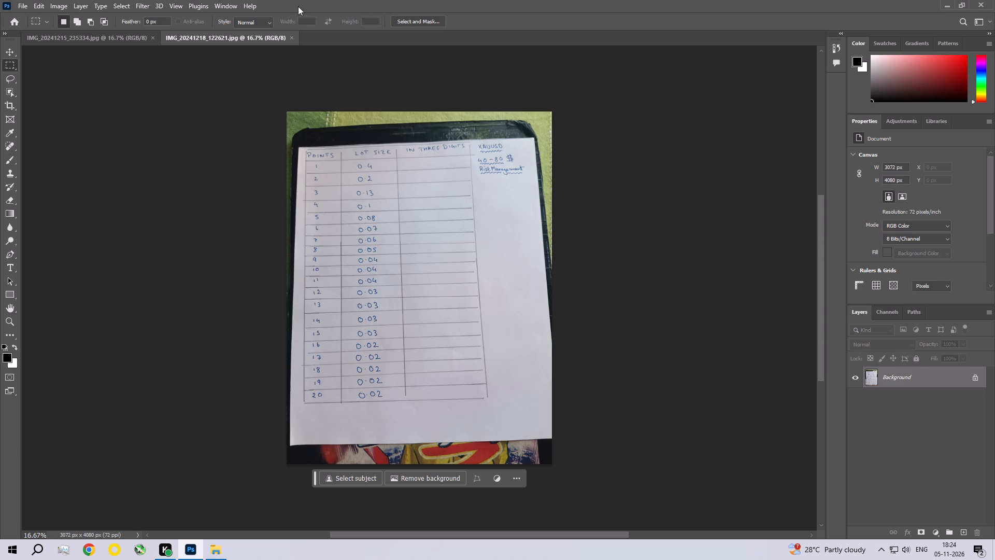
Apply the Camera Raw Filter to IMG_20241218_122621.jpg, setting Exposure -0.15, Contrast +17, Highlights -16 and Shadows +23, and slightly lowering Whites.
left_click(150, 2)
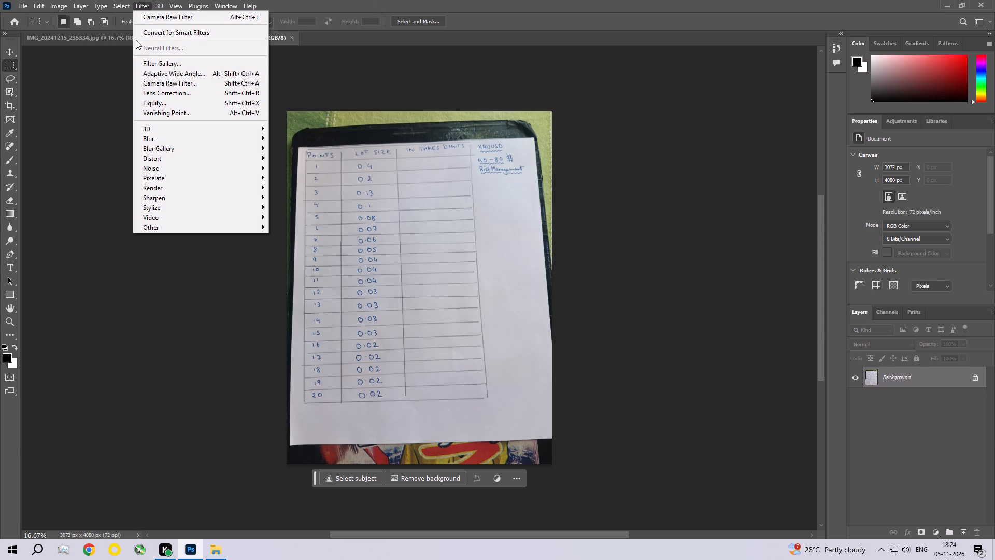
left_click(184, 86)
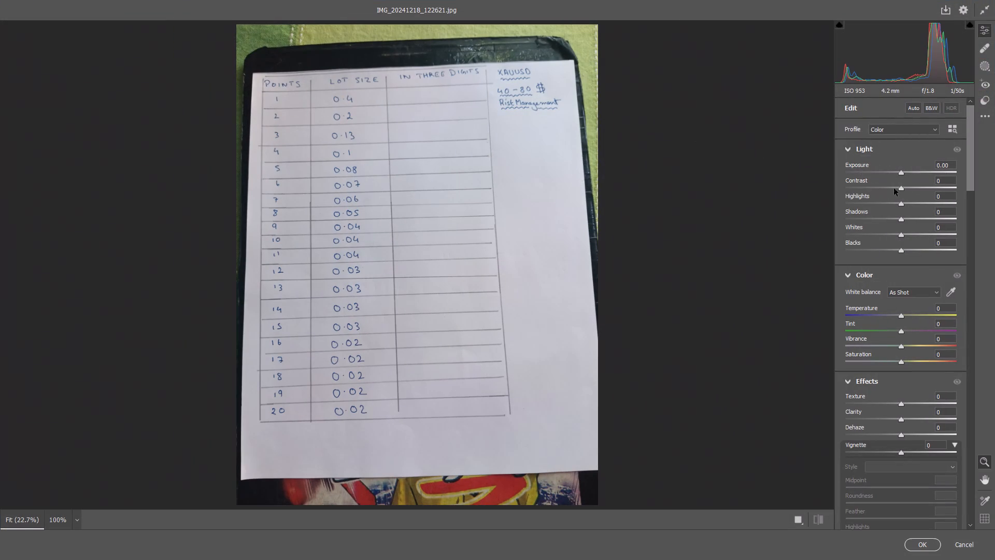
left_click_drag(902, 187, 911, 190)
left_click_drag(903, 202, 894, 204)
left_click(901, 175)
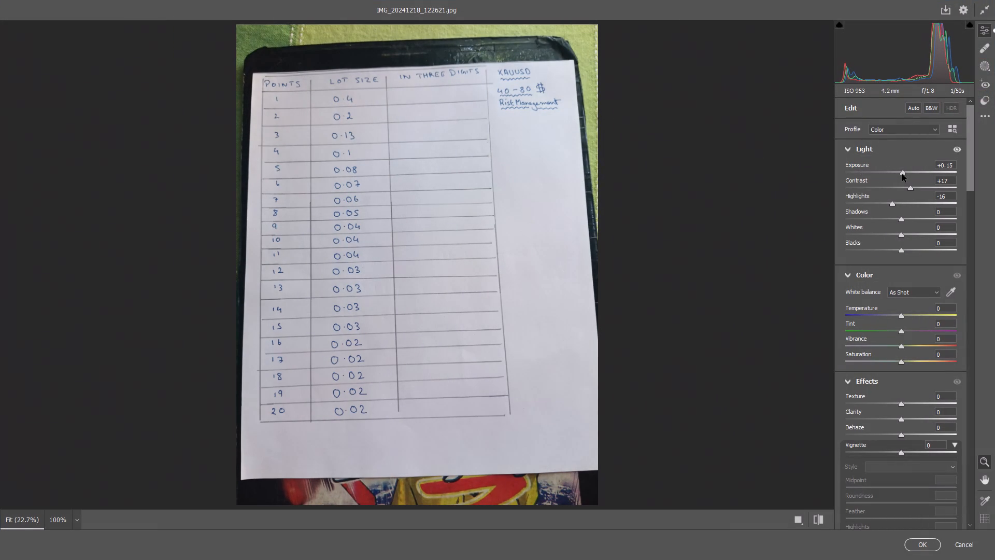
left_click_drag(902, 220, 915, 224)
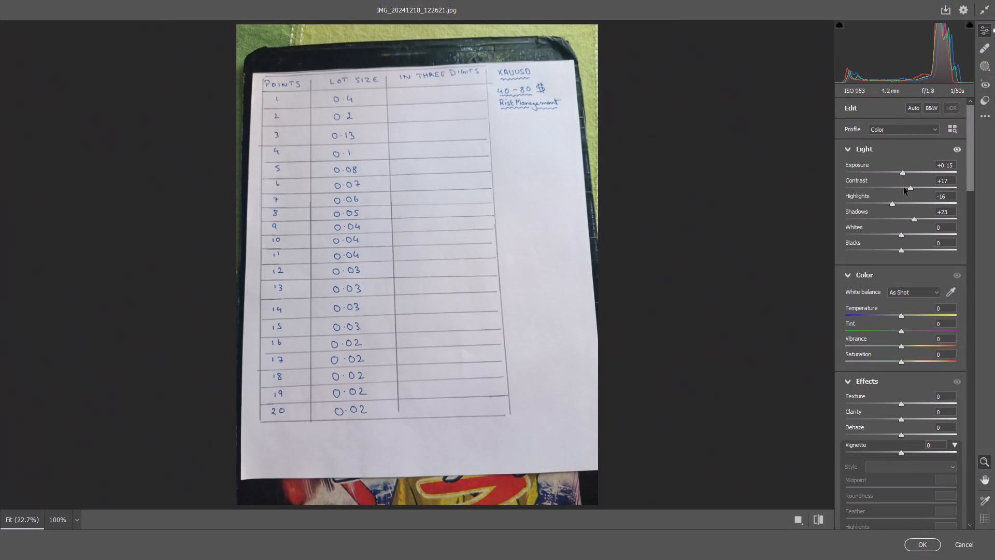
left_click(902, 173)
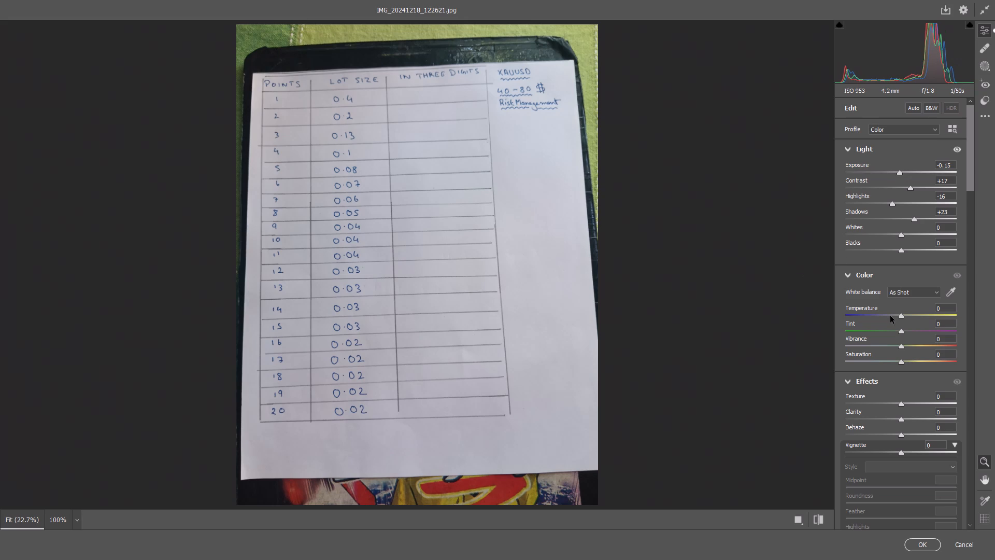
left_click_drag(898, 236, 893, 234)
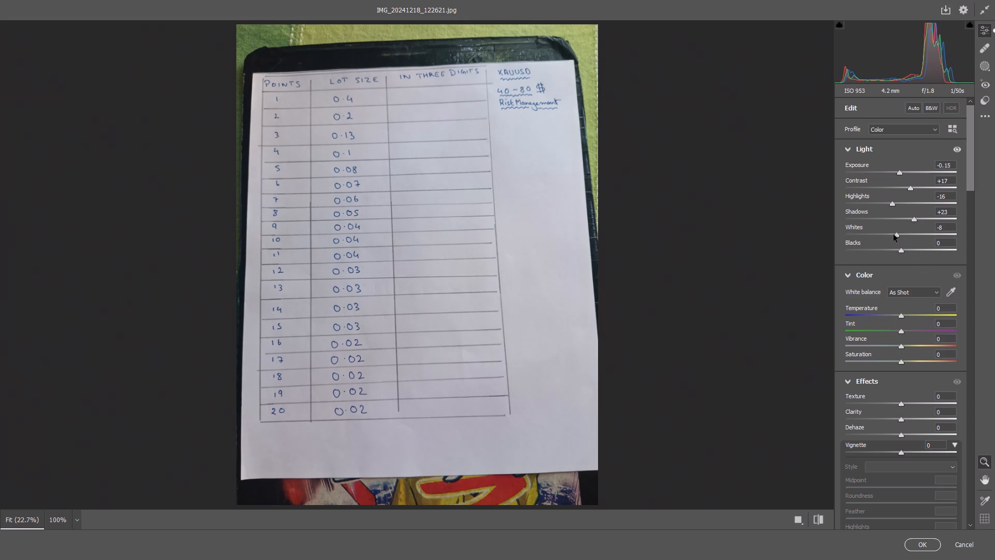
left_click_drag(893, 234, 889, 233)
Set the photo's Vibrance to +10 and Saturation to +20.
left_click_drag(968, 153, 970, 180)
left_click(900, 213)
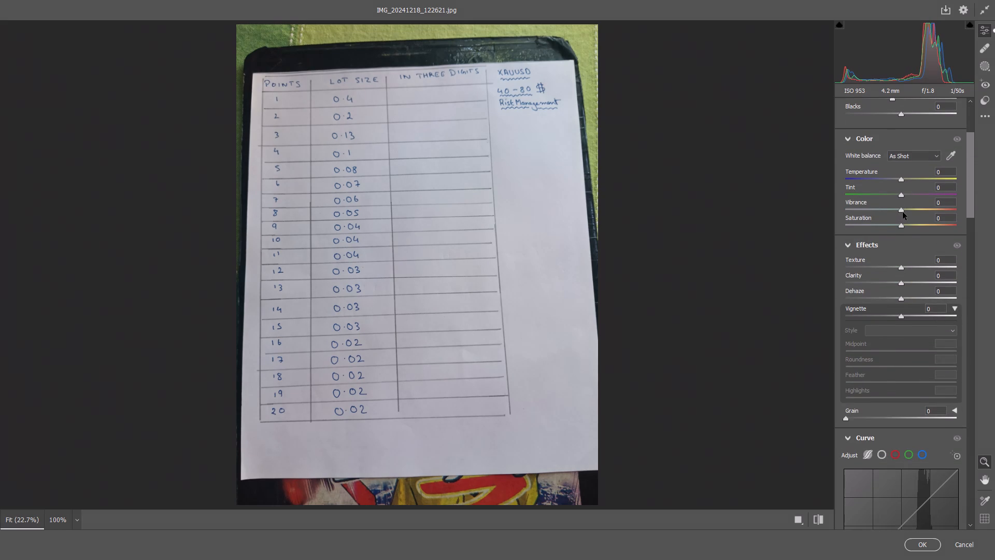
left_click_drag(901, 210, 906, 213)
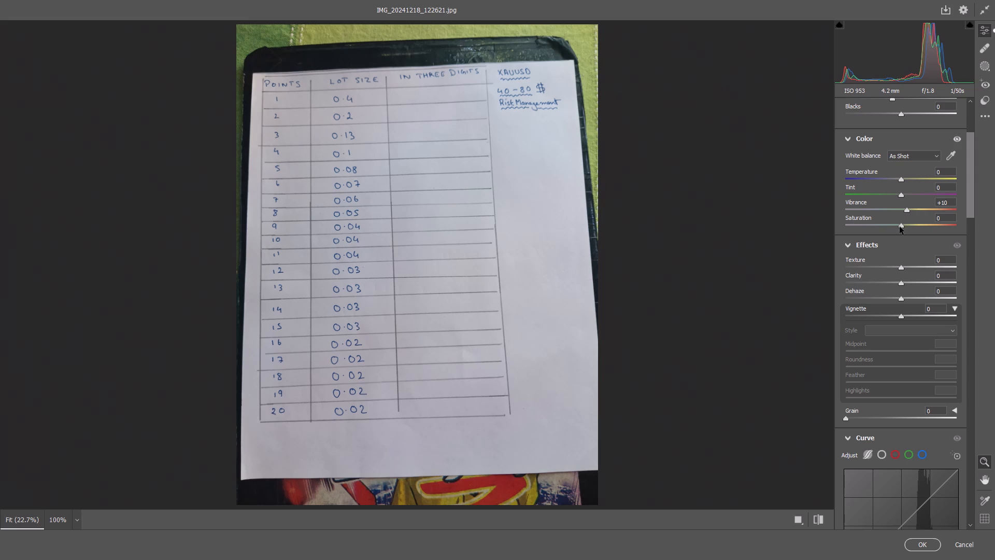
left_click_drag(901, 227, 908, 227)
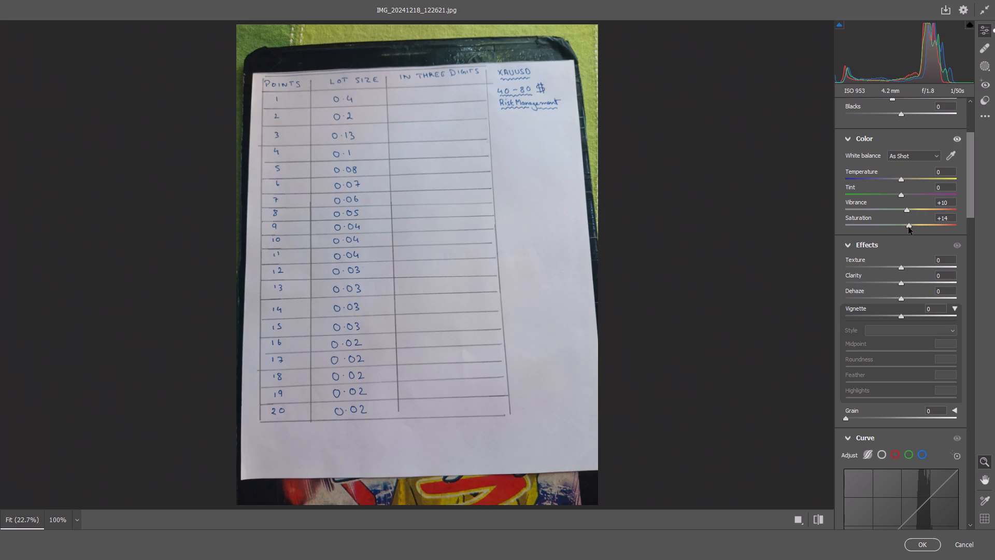
left_click_drag(908, 227, 912, 227)
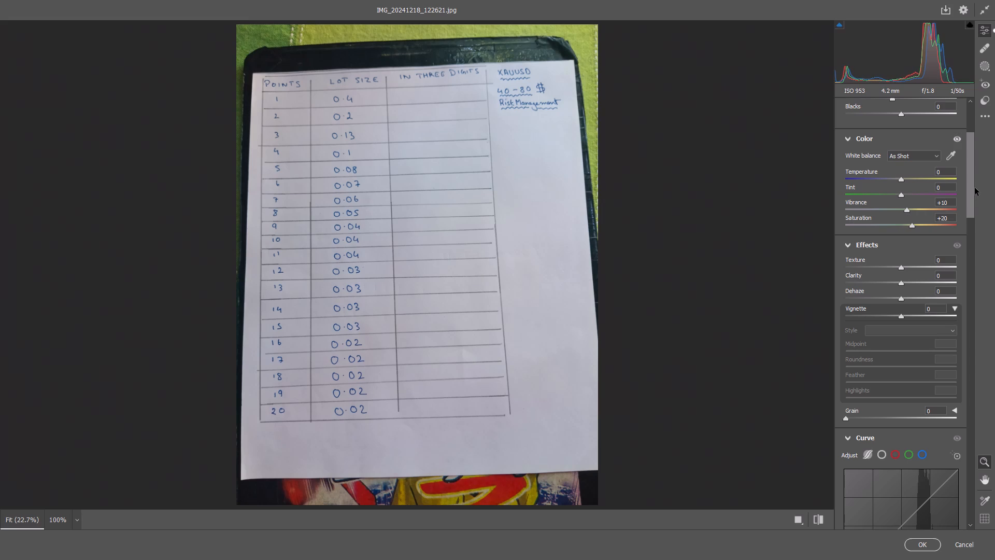
Set the photo's Texture to +12, Clarity to +11 and Dehaze to +13.
left_click_drag(973, 185, 973, 204)
left_click_drag(903, 169, 906, 171)
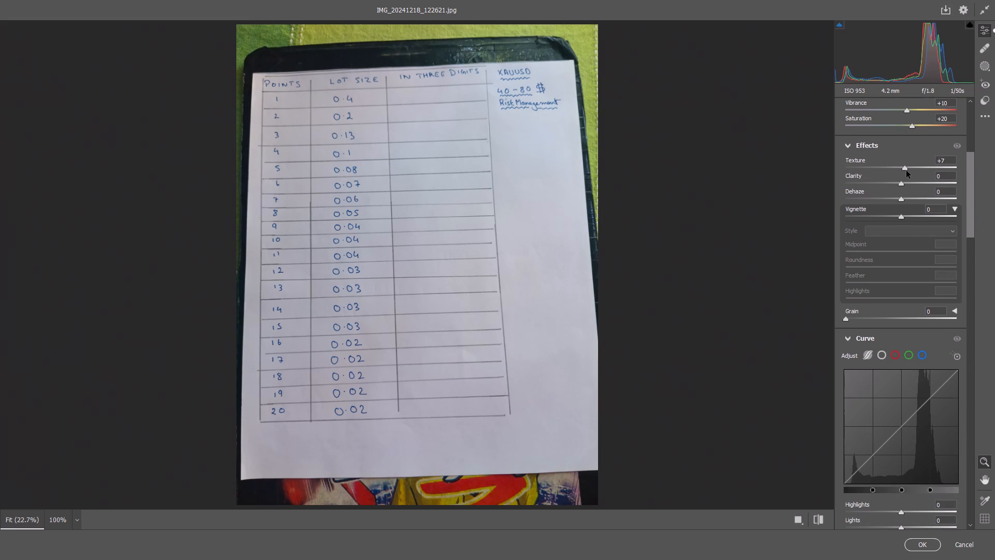
left_click_drag(906, 171, 909, 173)
left_click_drag(899, 185, 903, 186)
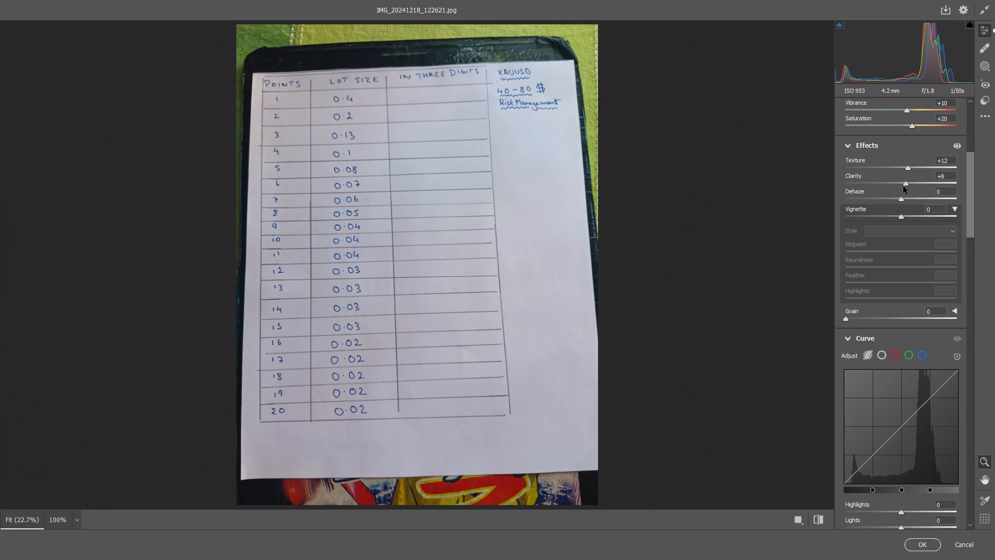
left_click_drag(903, 186, 905, 187)
left_click_drag(900, 201, 914, 205)
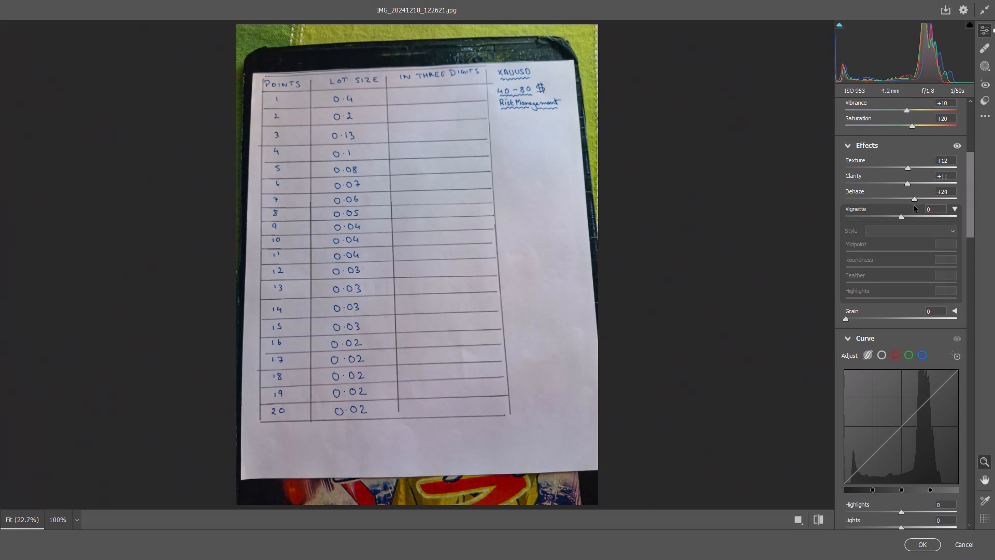
left_click_drag(914, 205, 907, 215)
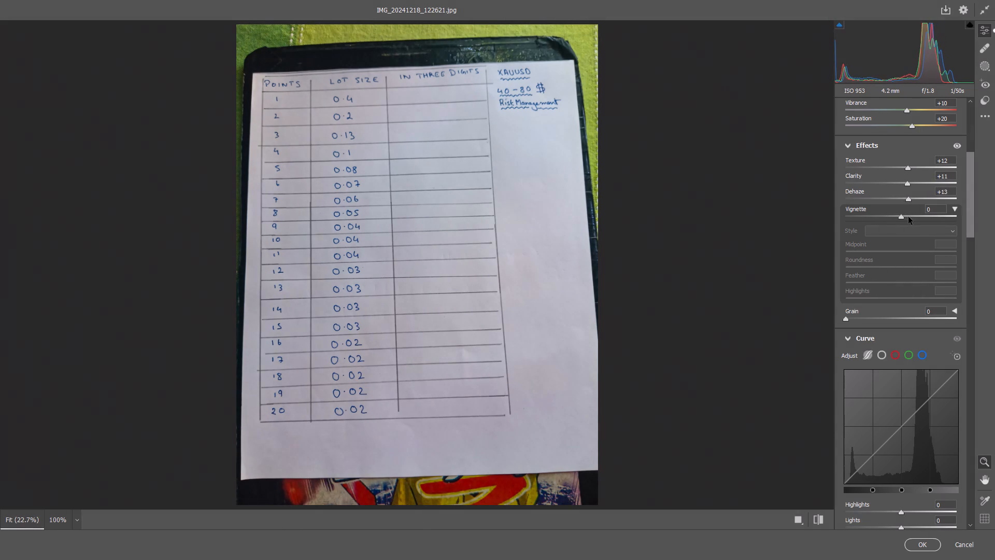
Set the parametric curve's Highlights to -24 and Lights to -21.
left_click_drag(971, 197, 977, 244)
left_click_drag(903, 271, 902, 271)
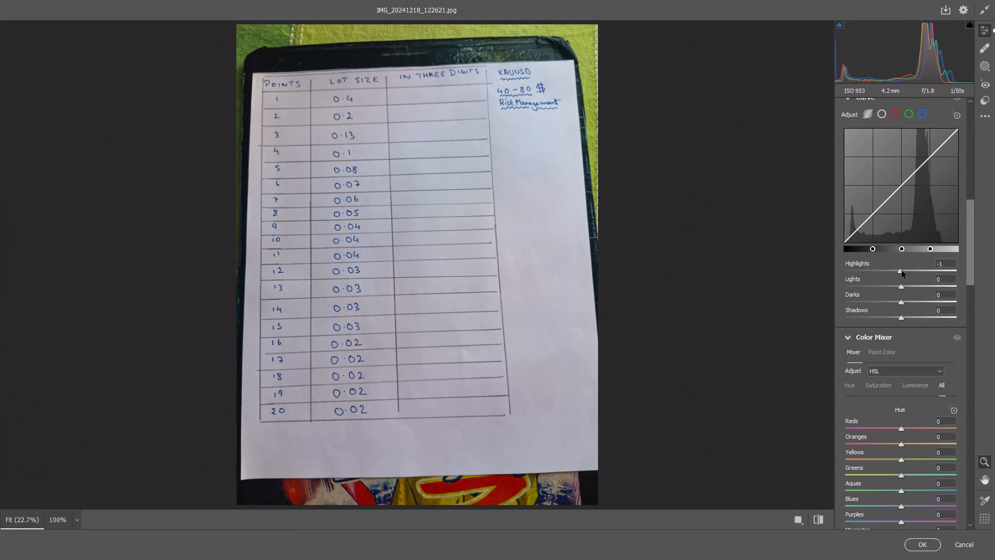
left_click_drag(902, 271, 889, 271)
left_click_drag(903, 286, 891, 284)
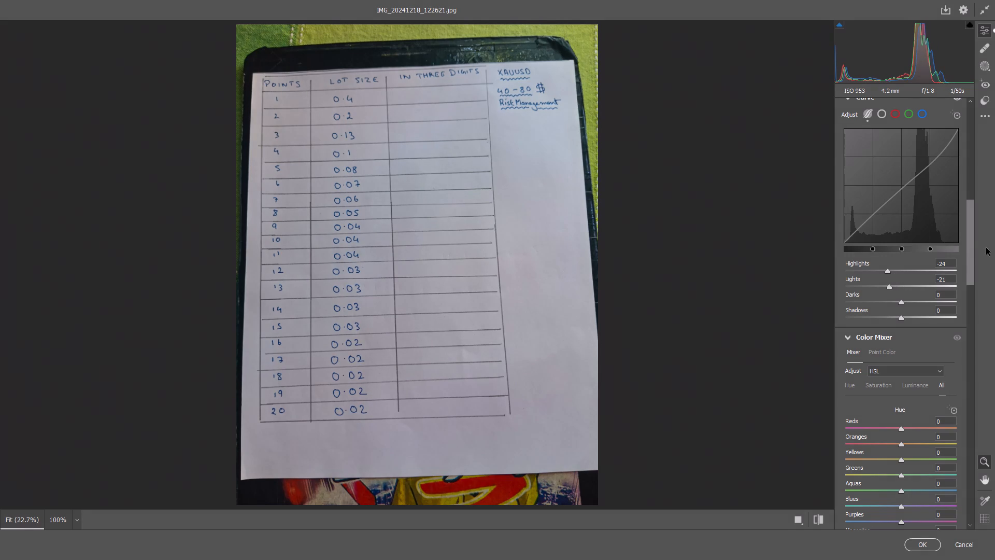
Set the photo's Color Noise Reduction to 14, Noise Reduction to 14 and Sharpening to 18.
left_click_drag(973, 229, 989, 341)
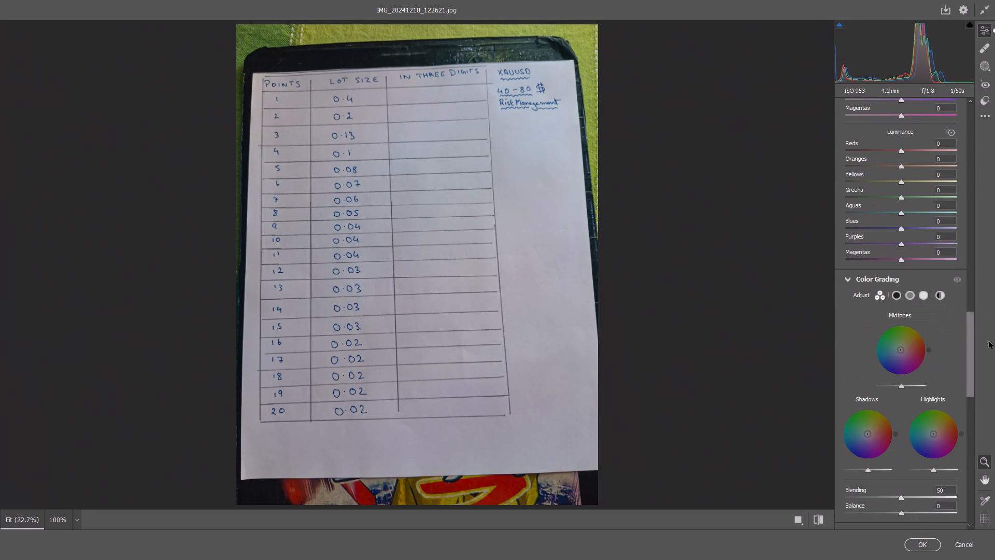
left_click_drag(989, 341, 992, 409)
left_click_drag(855, 258, 861, 261)
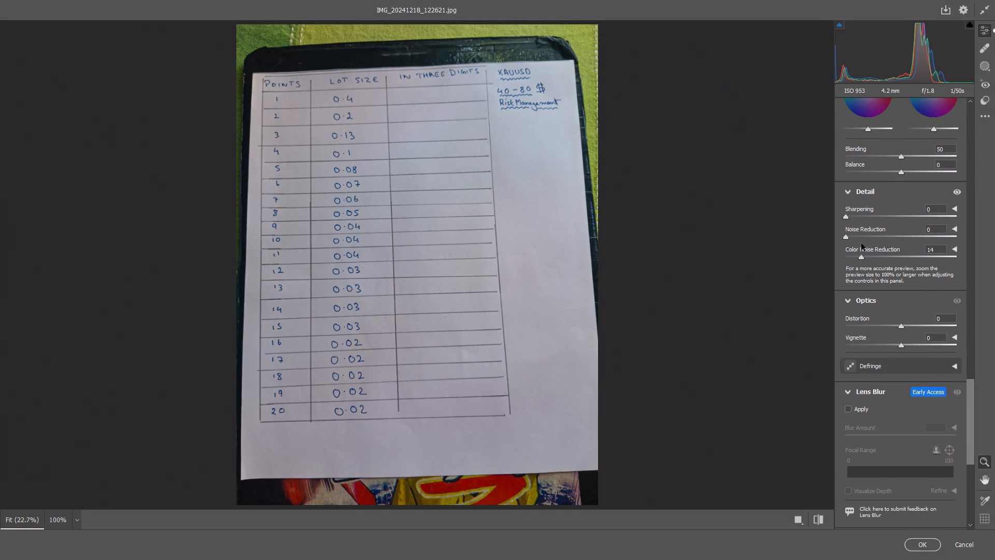
left_click(861, 235)
left_click(859, 216)
Use the on-image saturation adjustment over the handwritten numbers, setting the Blues to -1 and the Purples to -3.
left_click_drag(969, 442, 976, 339)
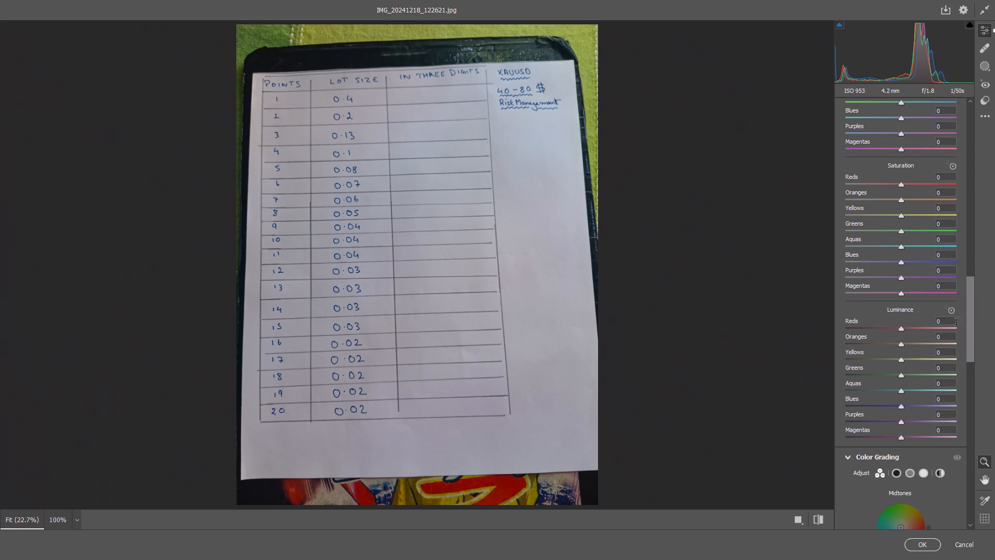
left_click(954, 167)
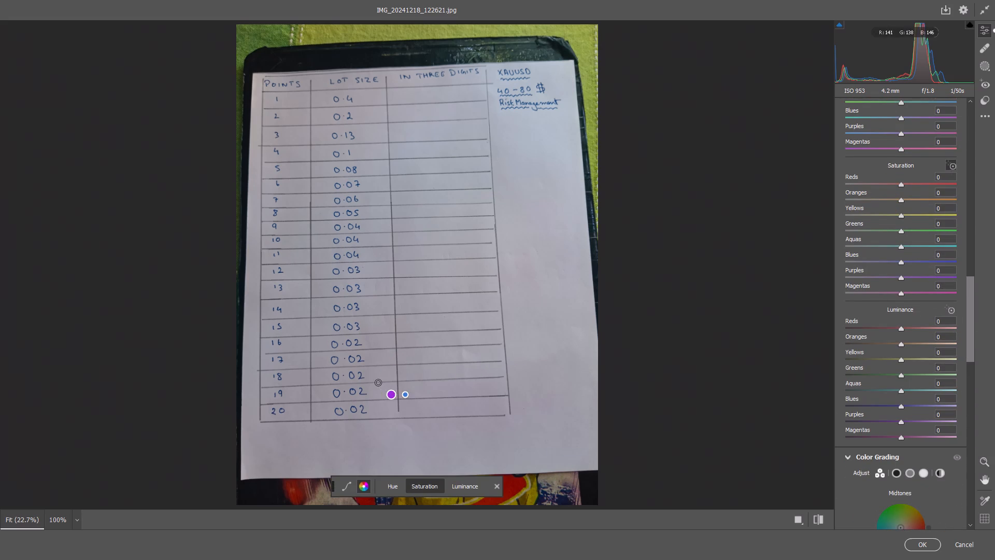
left_click_drag(357, 325, 371, 325)
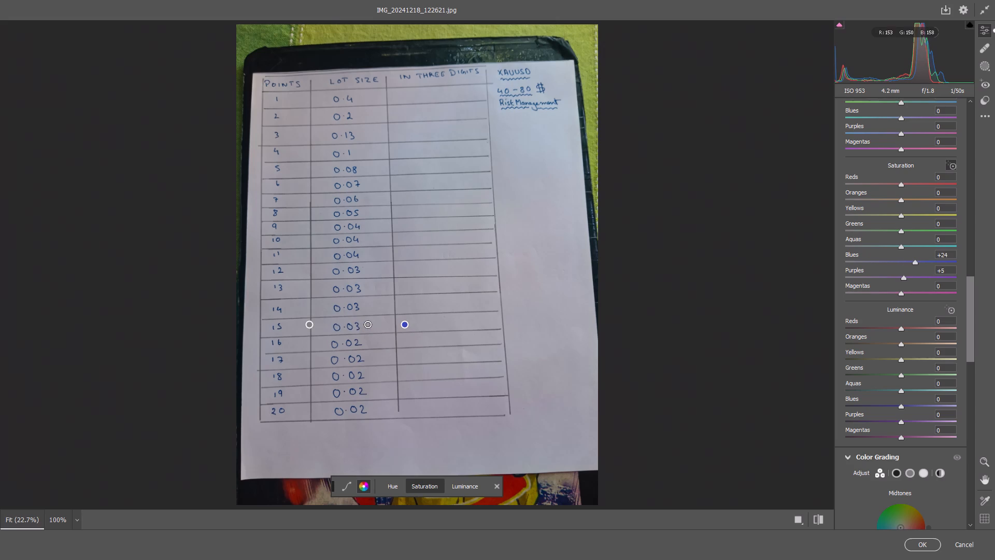
left_click_drag(371, 325, 376, 326)
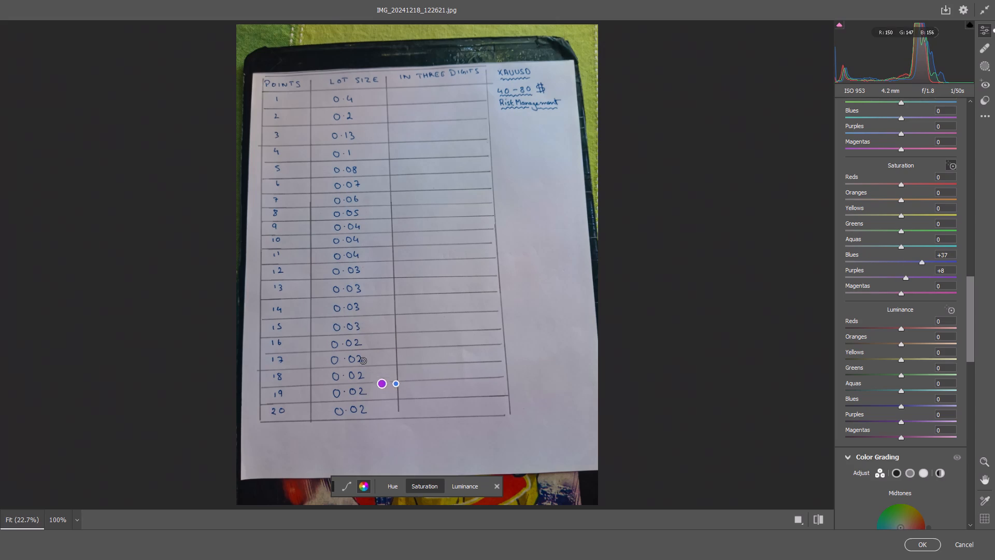
left_click_drag(344, 323, 320, 319)
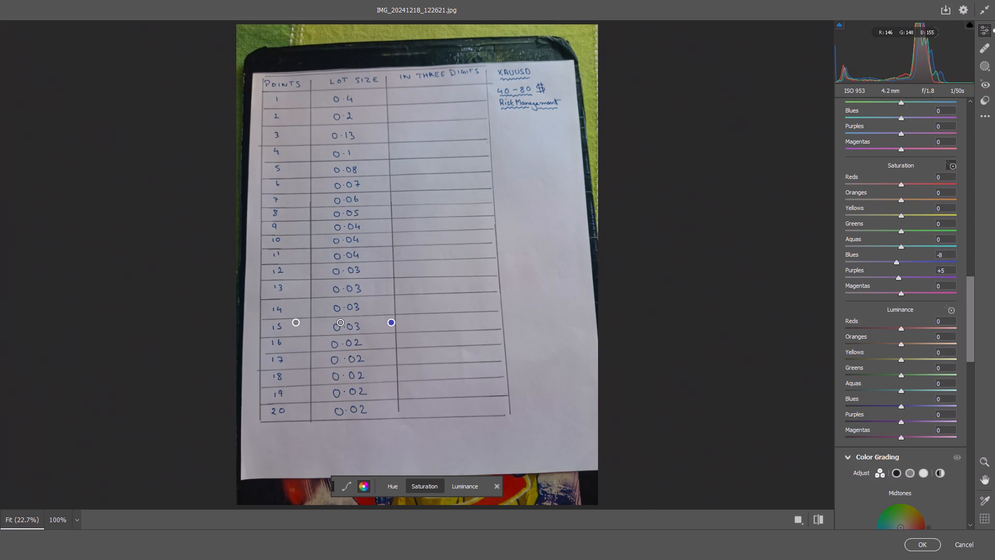
left_click_drag(320, 319, 324, 321)
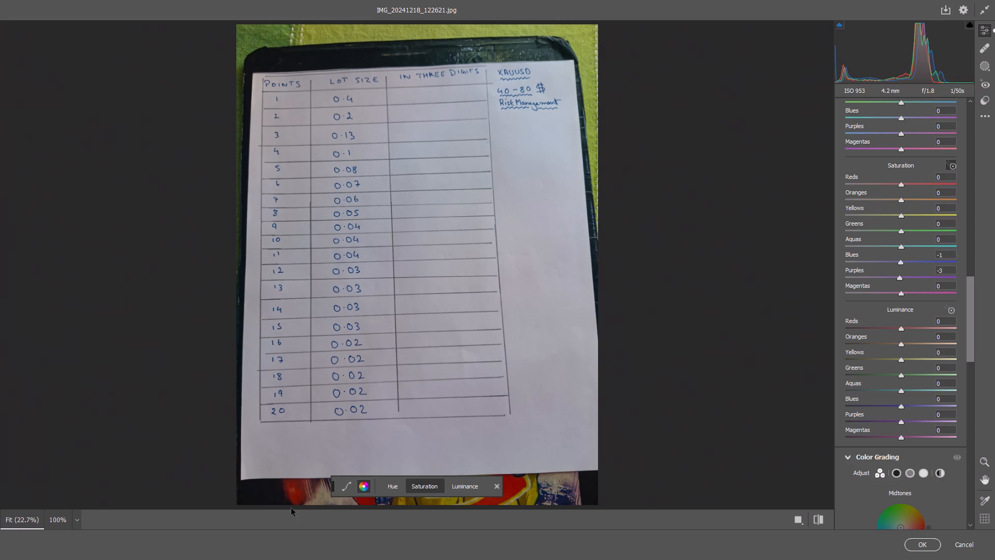
Adjust on-image saturation to Reds +37, Oranges +26, Yellows +56, Greens +77, Blues 0 and Purples +12, and apply the filter.
left_click_drag(293, 494, 312, 494)
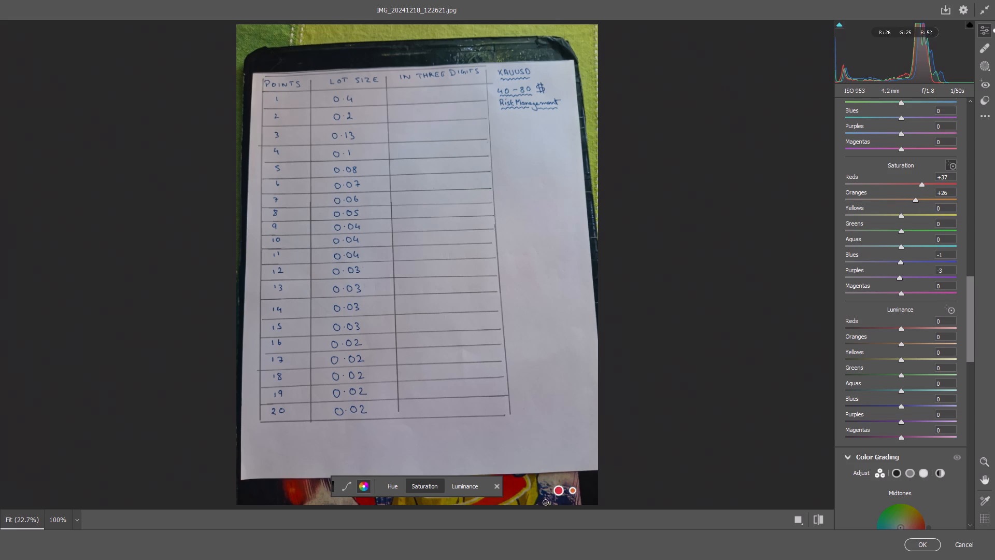
left_click_drag(550, 501, 558, 503)
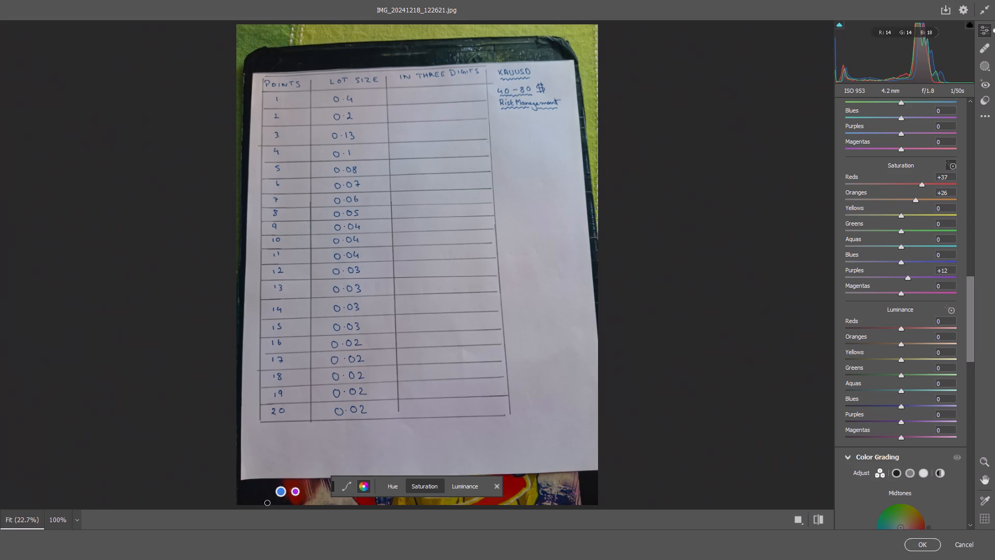
left_click_drag(322, 35, 343, 48)
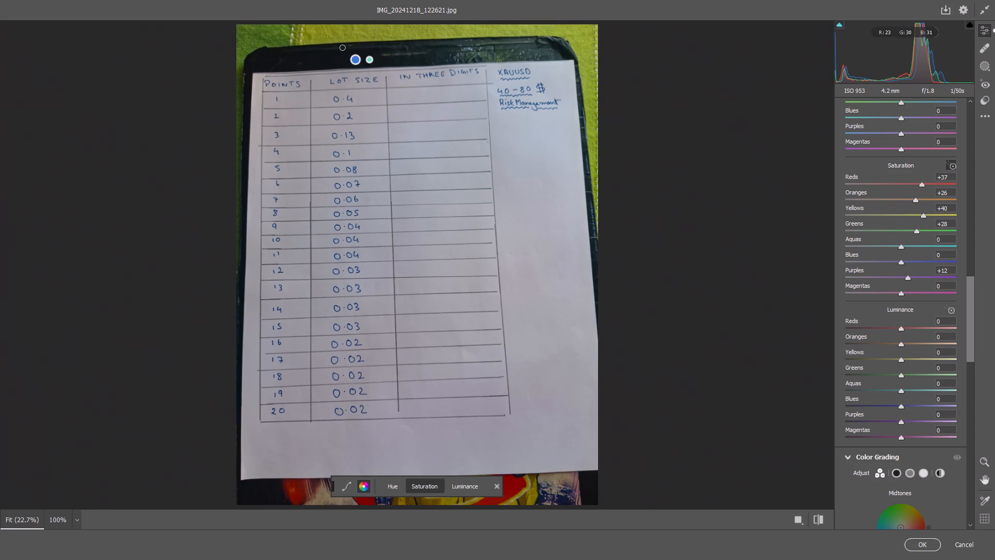
left_click_drag(267, 35, 292, 46)
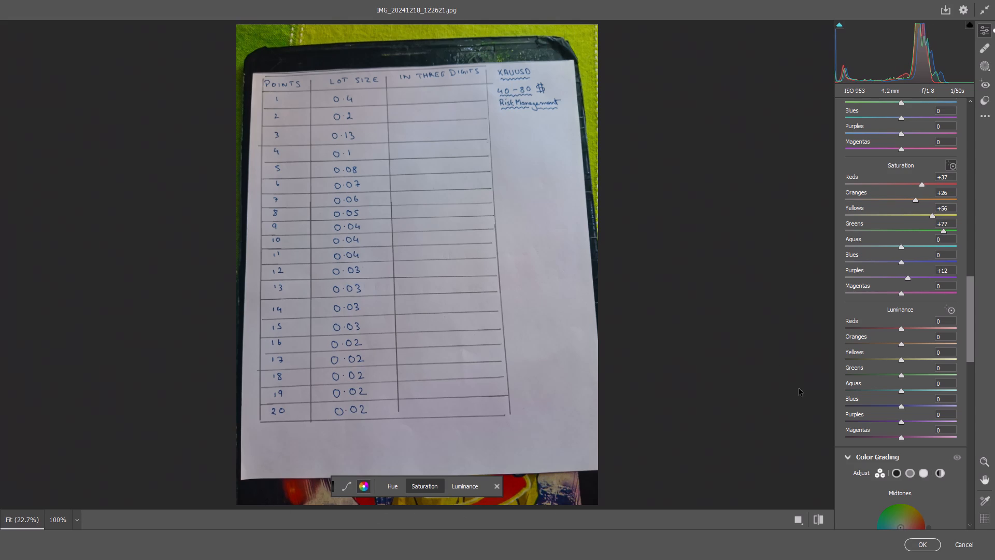
left_click(918, 542)
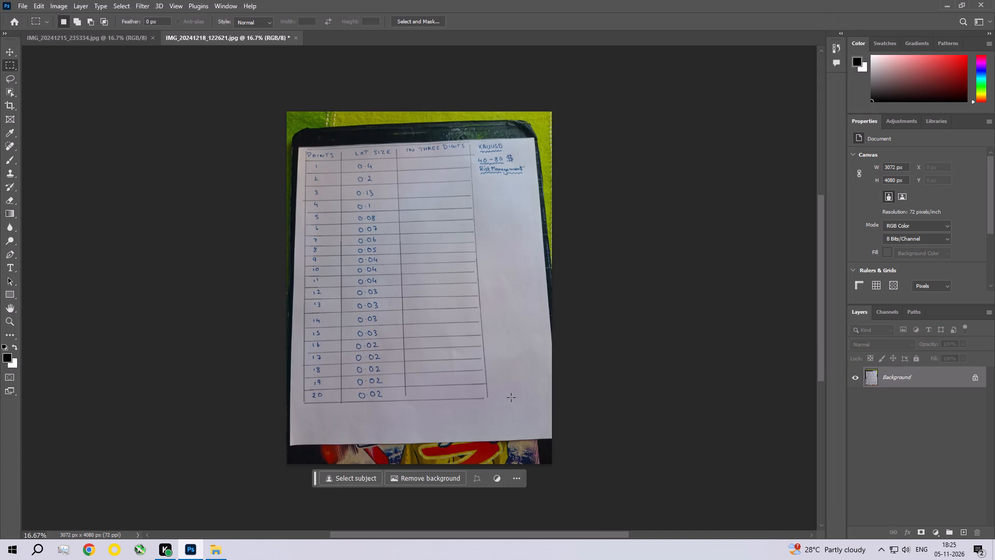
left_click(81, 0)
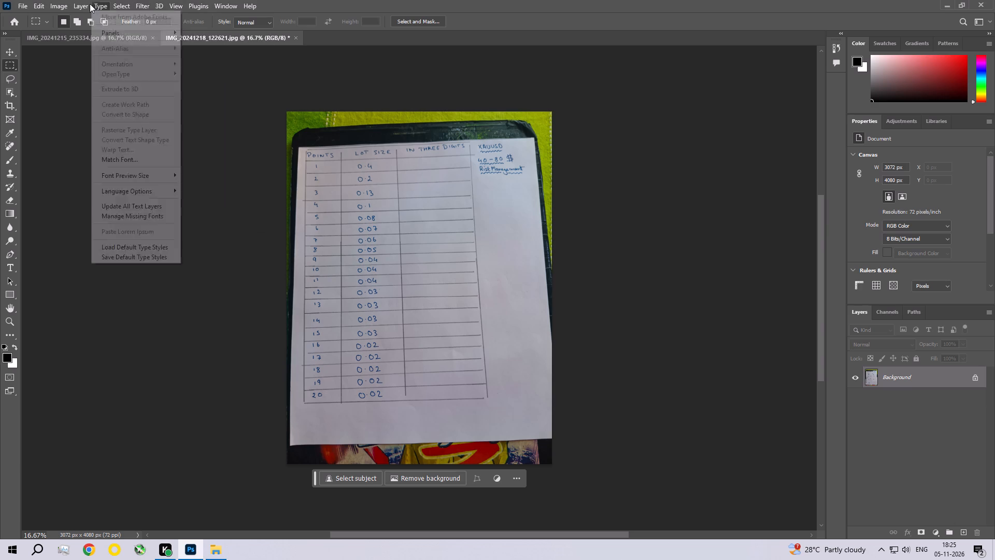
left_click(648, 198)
Remove the small speck beneath the end of the line under row 3 with a Content-Aware fill, and deselect.
key("ctrl+space")
key("ctrl+space")
key("ctrl+space")
key("ctrl+space")
key("ctrl+space")
key("ctrl+space")
key("ctrl+space")
key("ctrl+space")
key("ctrl+space")
key("ctrl+space")
key("ctrl+space")
key("ctrl+space")
key("ctrl+space")
key("ctrl+space")
key("ctrl+space")
key("ctrl+space")
key("ctrl+space")
key("ctrl+space")
key("ctrl+space")
key("ctrl+space")
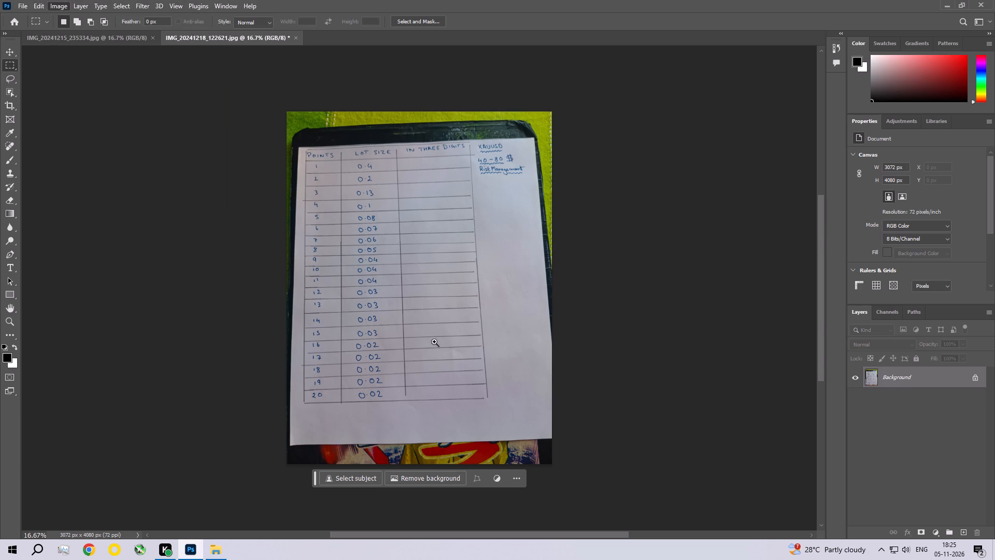
double_click(455, 267, "ctrl")
left_click(455, 267, "ctrl")
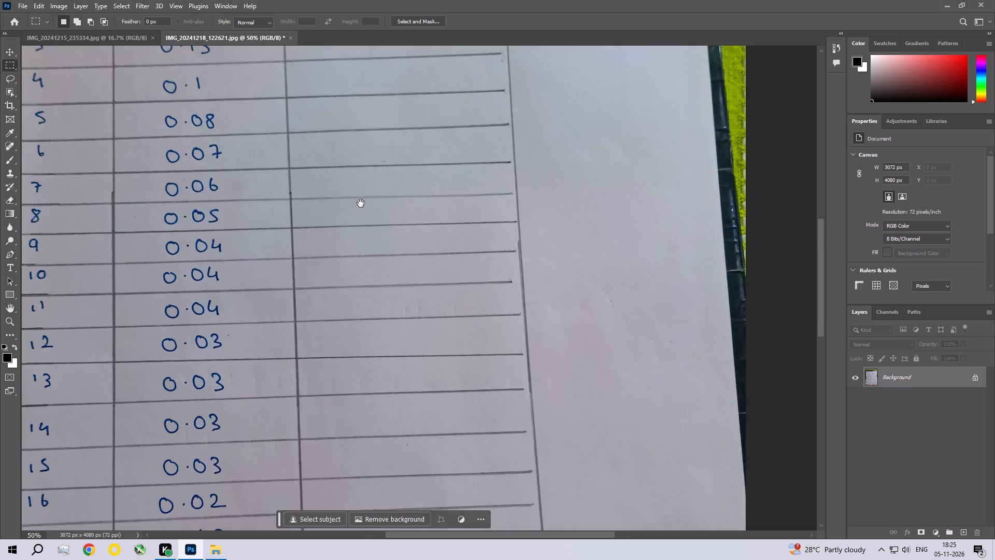
left_click_drag(361, 203, 434, 315)
left_click_drag(461, 340, 318, 329)
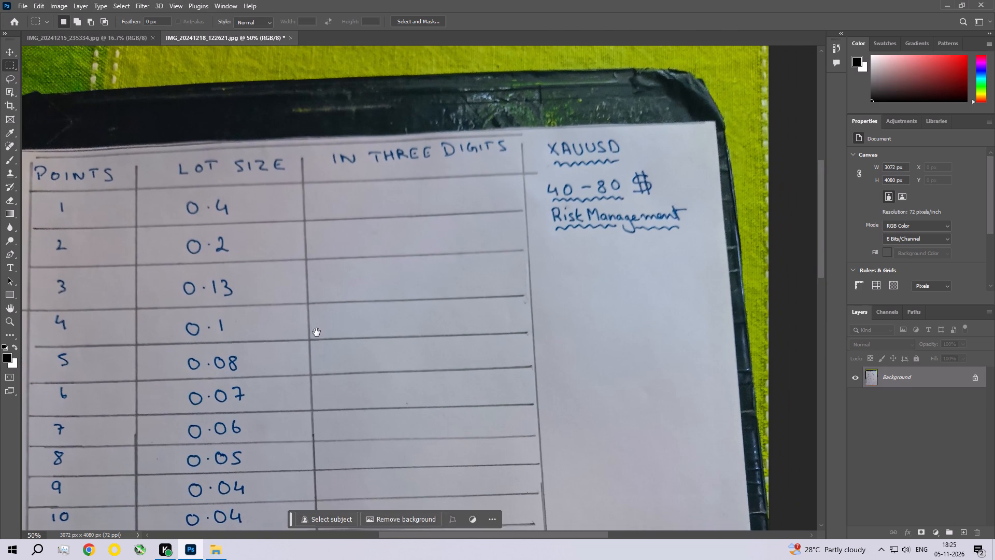
left_click_drag(320, 400, 329, 340)
double_click(545, 214, "ctrl")
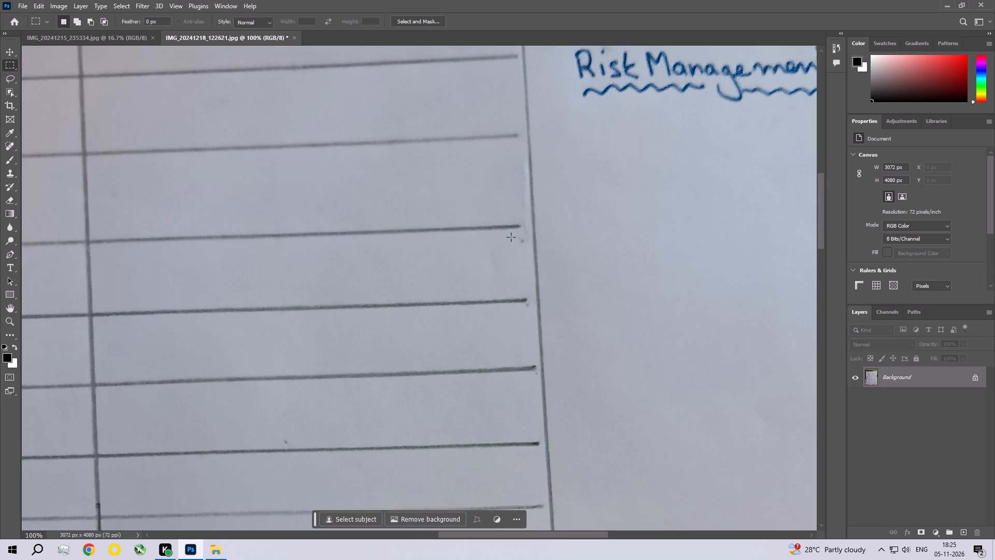
left_click_drag(512, 235, 529, 247)
left_click(41, 4)
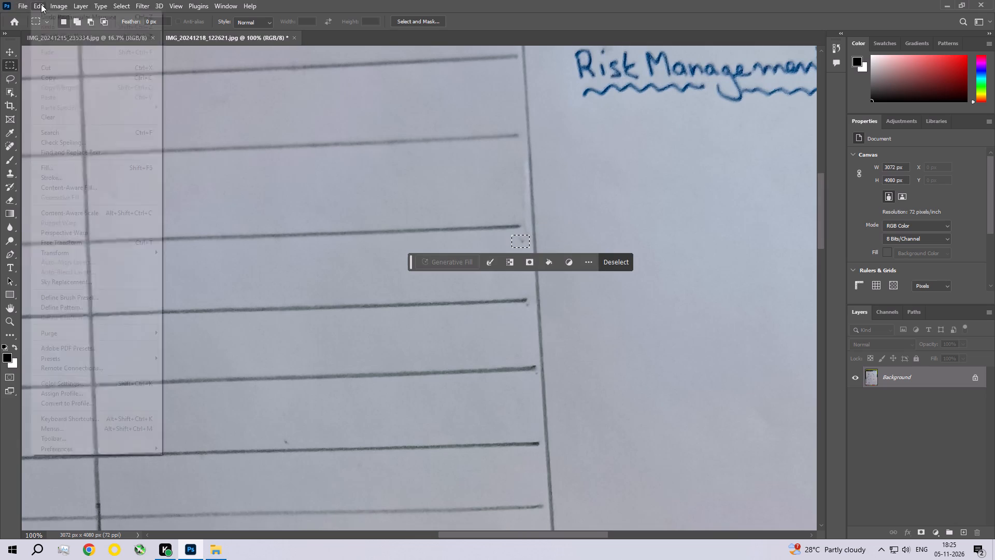
left_click(69, 169)
left_click(565, 138)
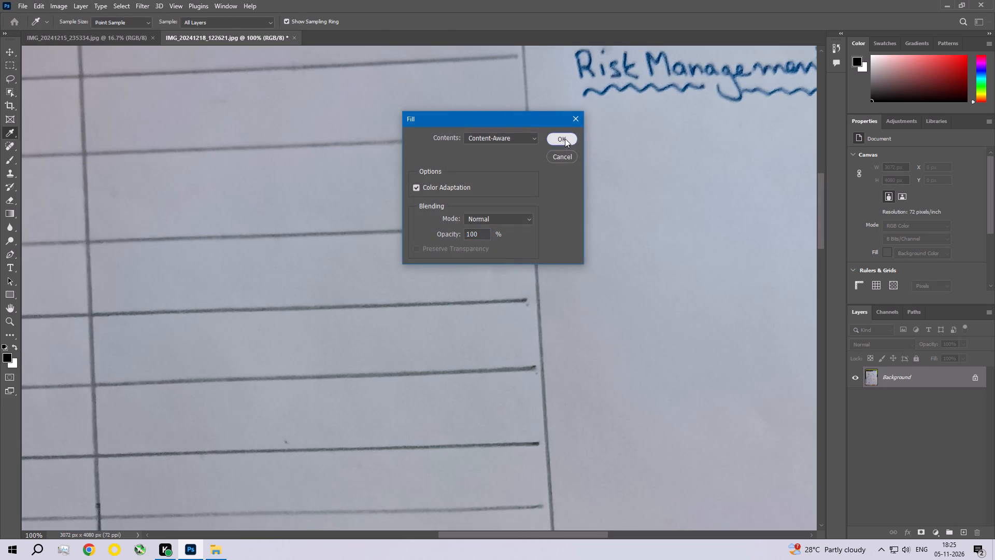
key("ctrl+d")
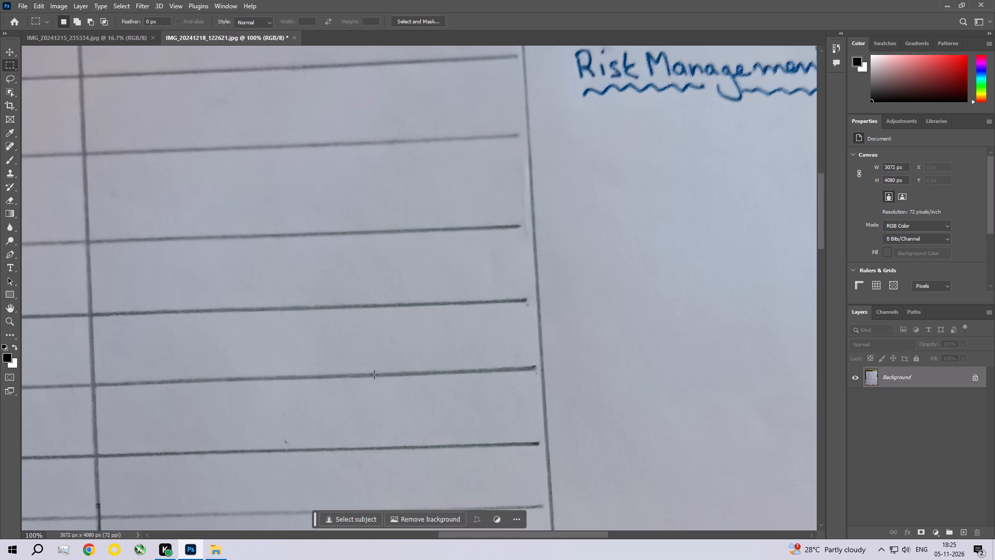
Remove the dark speck in row 6 of the IN THREE DIGITS column with a Content-Aware fill, and deselect.
key("space")
key("space")
key("space")
key("space")
key("space")
key("space")
key("space")
key("space")
key("space")
key("space")
key("space")
key("space")
key("space")
key("space")
left_click_drag(328, 405, 334, 359)
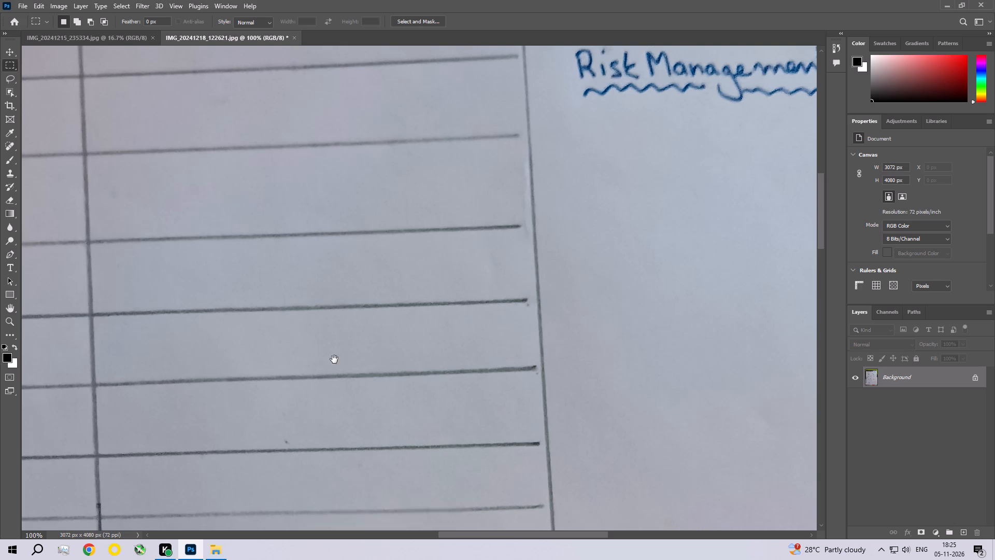
left_click_drag(334, 359, 348, 283)
double_click(304, 309, "ctrl")
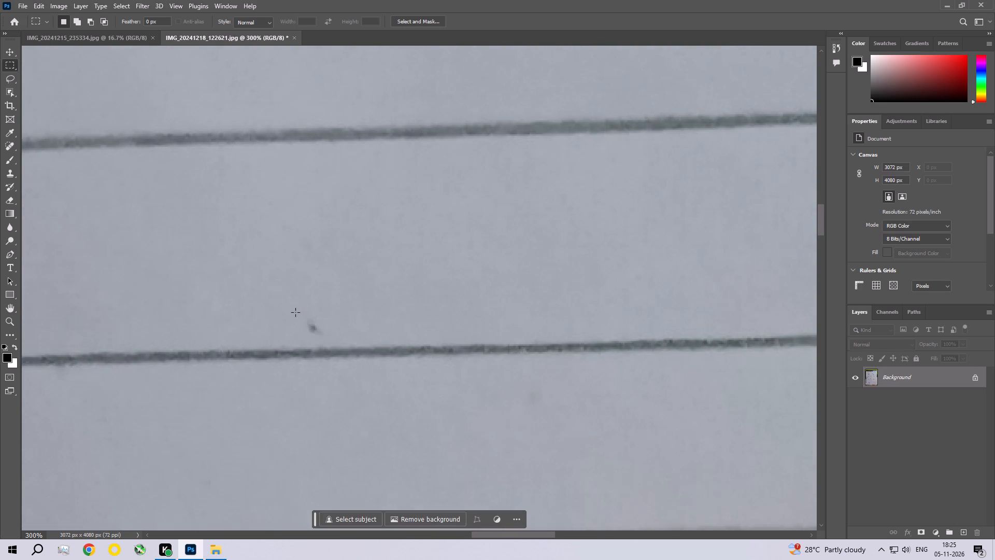
left_click_drag(295, 312, 330, 337)
left_click(46, 3)
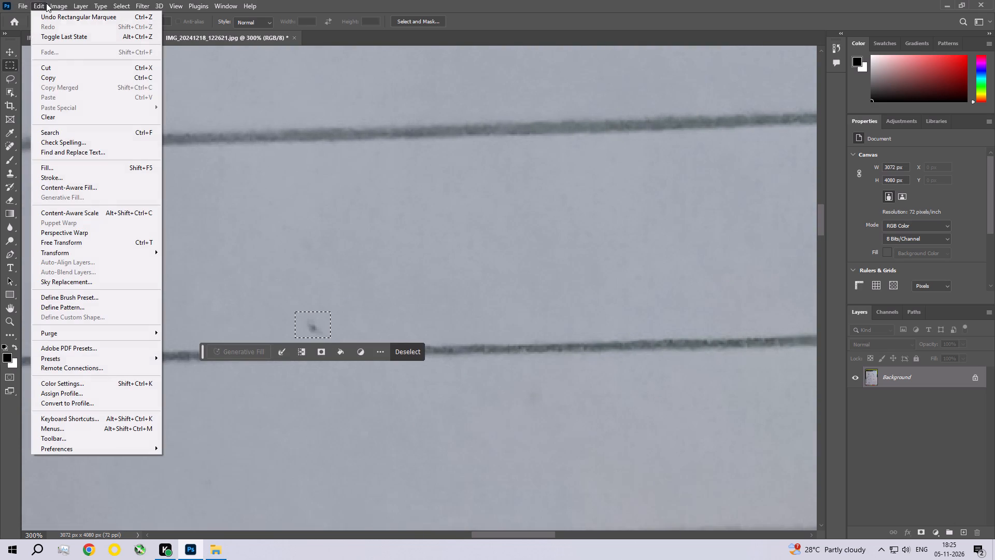
left_click(61, 171)
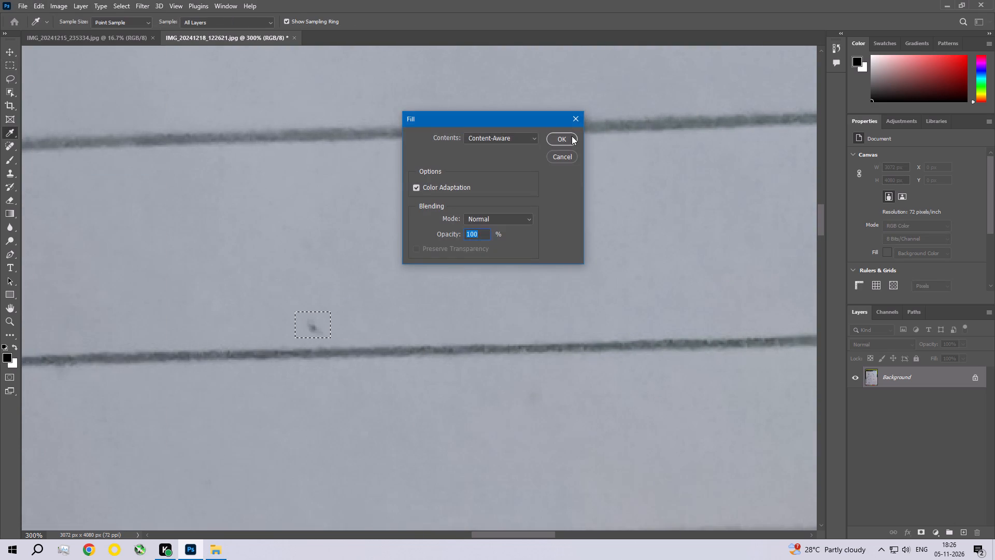
left_click(572, 136)
left_click_drag(205, 354, 205, 345)
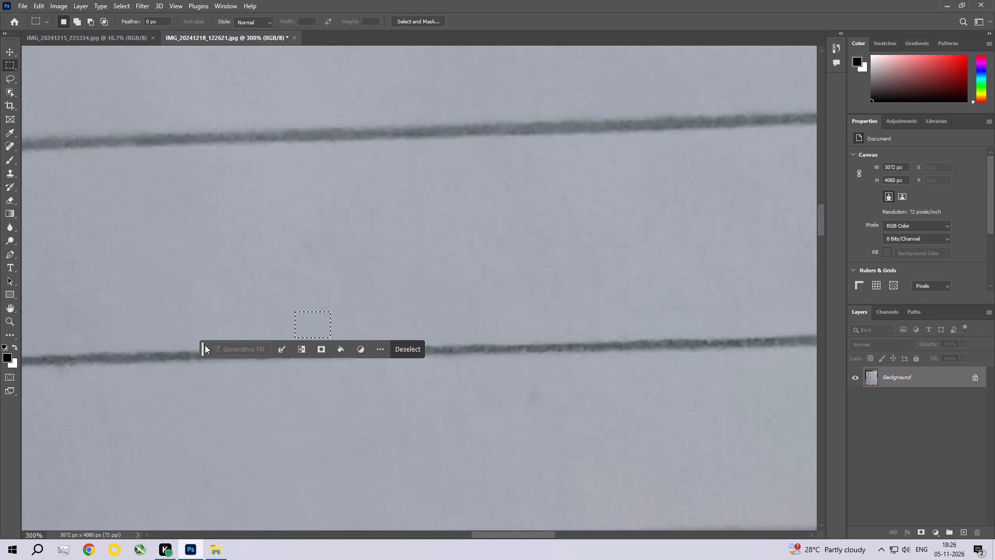
left_click_drag(205, 345, 478, 19)
key("ctrl+d")
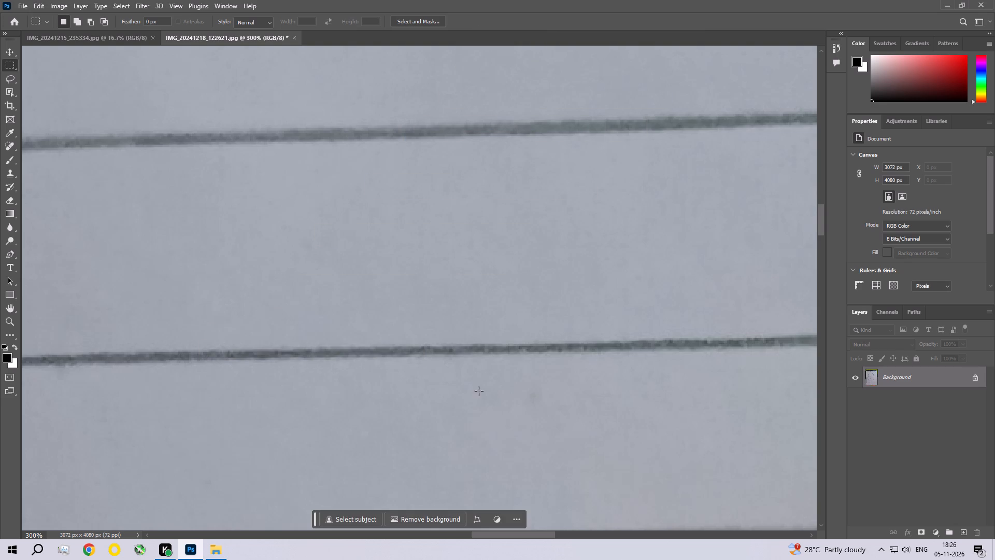
Remove the faint spot in row 7 of the IN THREE DIGITS column with a Content-Aware fill, and deselect.
key("space")
key("space")
key("space")
key("space")
key("space")
key("space")
key("space")
key("space")
key("space")
key("space")
key("space")
key("space")
key("space")
key("space")
key("space")
key("space")
left_click_drag(480, 415, 464, 296)
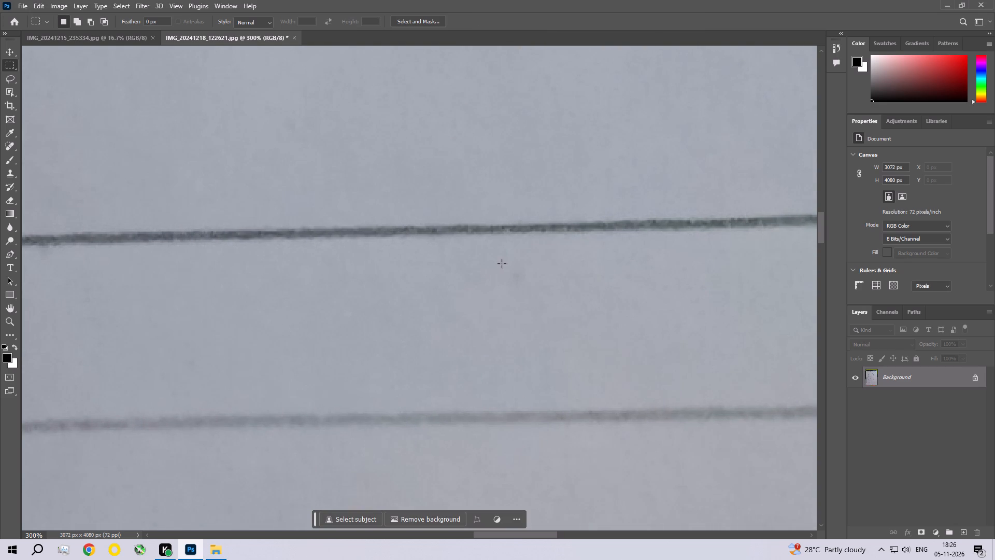
left_click_drag(505, 263, 534, 290)
left_click(38, 5)
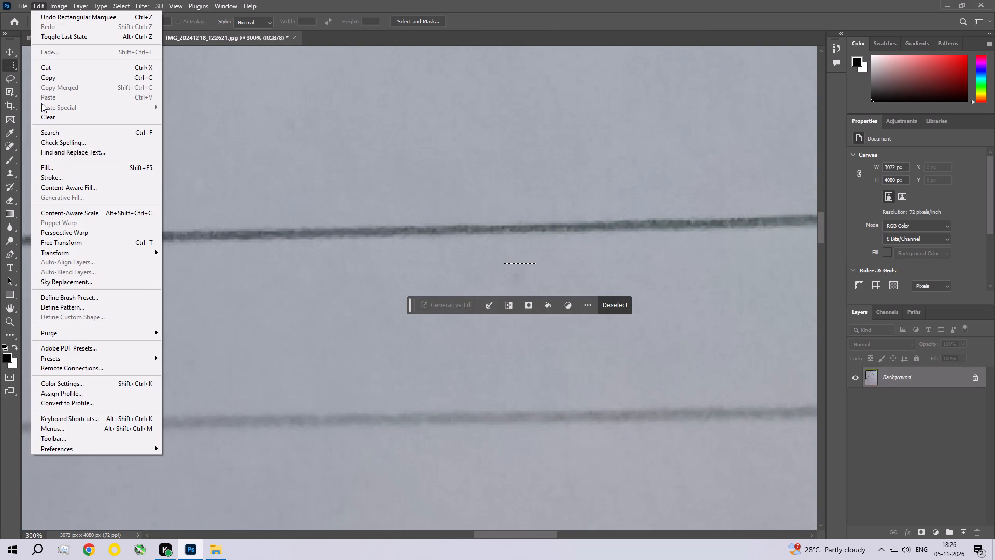
left_click(53, 167)
left_click(567, 136)
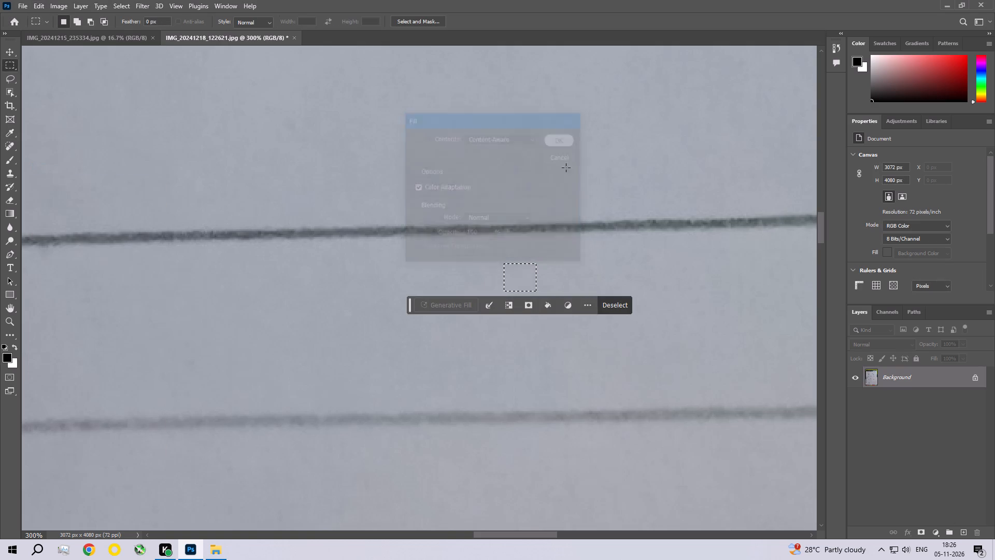
key("ctrl+d")
Remove the faint speck near the column divider in row 10 of IN THREE DIGITS with a Content-Aware fill, and deselect.
key("space")
key("space")
key("space")
key("space")
key("space")
key("space")
key("space")
key("space")
key("space")
key("space")
key("space")
key("space")
key("space")
key("space")
key("space")
key("space")
key("space")
key("space")
key("space")
key("space")
left_click_drag(541, 405, 469, 251)
left_click_drag(454, 312, 572, 265)
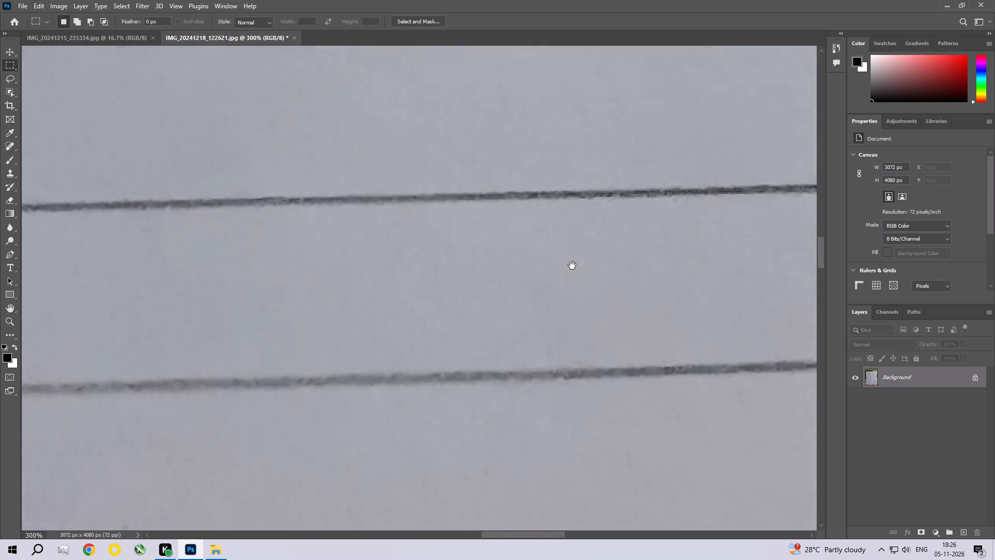
left_click_drag(572, 265, 647, 261)
left_click_drag(293, 338, 526, 253)
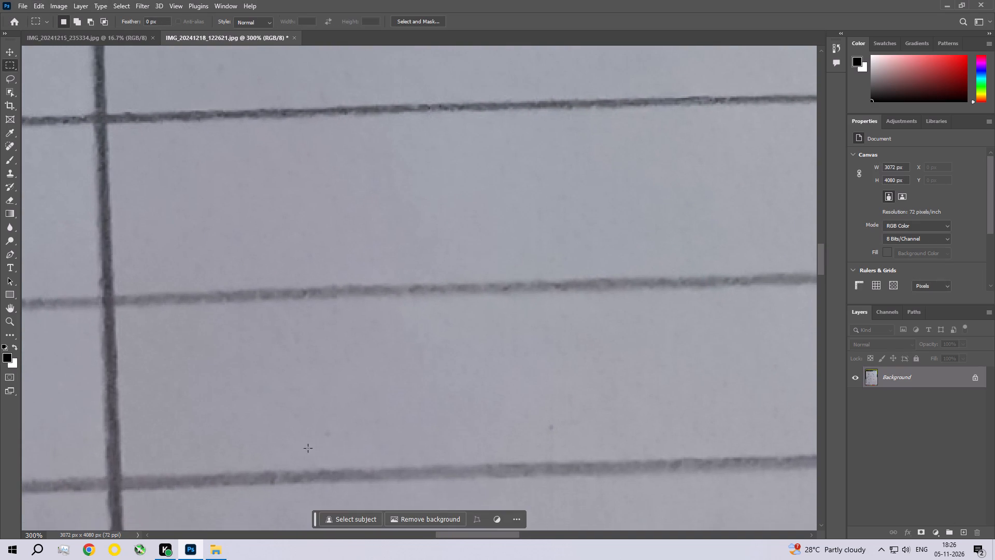
left_click_drag(314, 421, 343, 444)
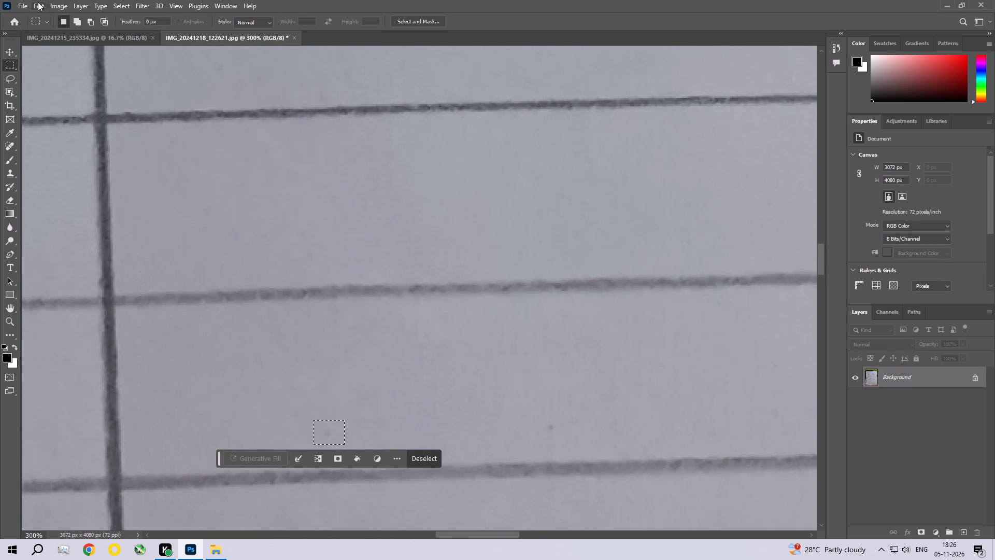
left_click(37, 3)
left_click(97, 165)
left_click(570, 140)
key("ctrl+d")
Remove the darker speck farther along row 10 of the IN THREE DIGITS column with a Content-Aware fill, and deselect.
key("space")
key("space")
key("space")
key("space")
key("space")
key("space")
key("space")
key("space")
left_click_drag(495, 415, 384, 317)
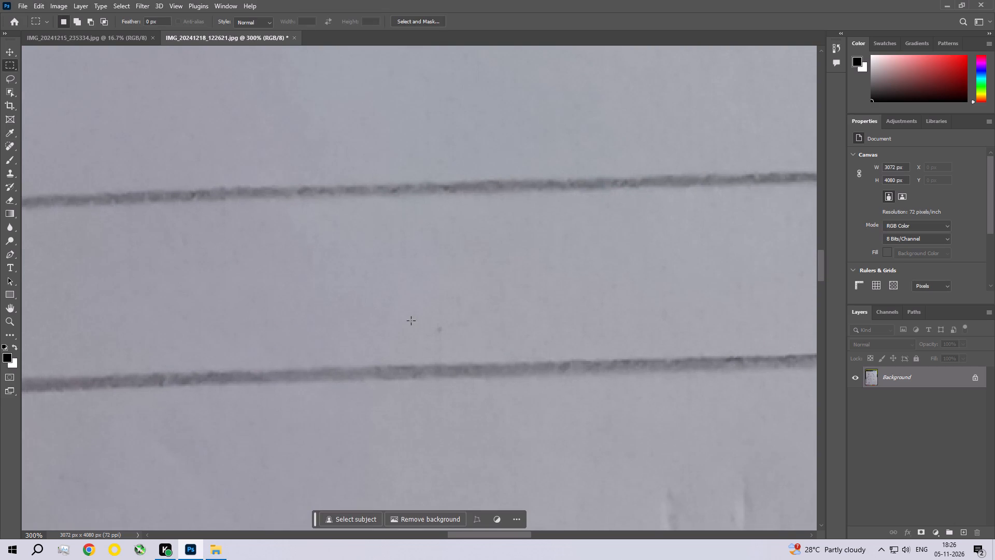
left_click_drag(433, 317, 453, 340)
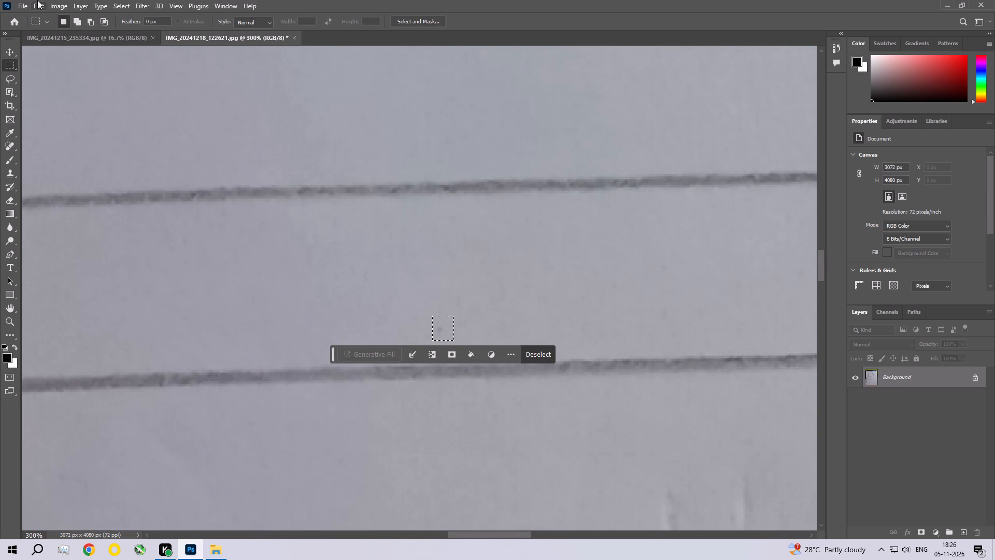
left_click(41, 1)
left_click(68, 169)
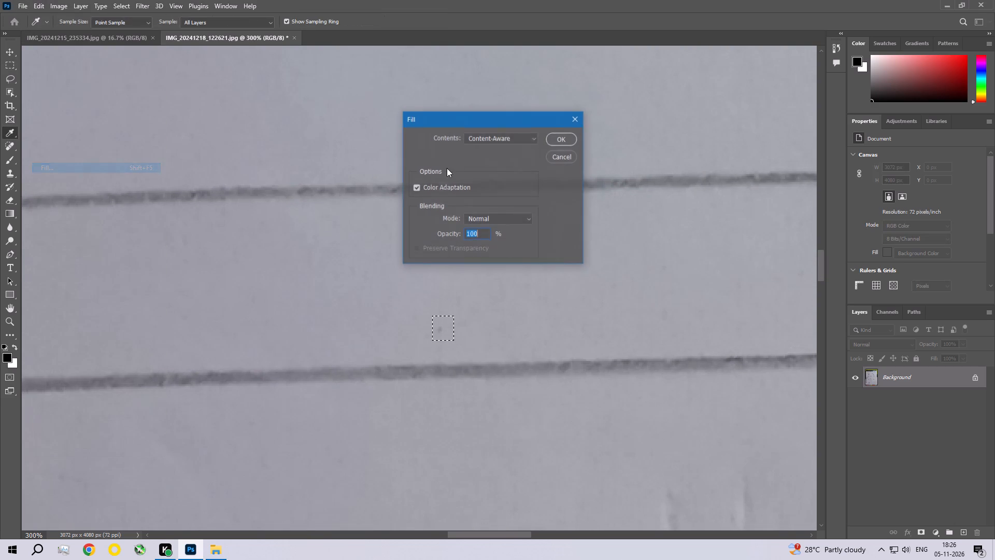
left_click(559, 138)
key("ctrl+d")
Remove the leftmost paper crease in row 11 of the IN THREE DIGITS column with a Content-Aware fill, and deselect.
key("space")
key("space")
key("space")
key("space")
key("space")
key("space")
key("space")
key("space")
key("space")
key("space")
key("space")
key("space")
key("space")
key("space")
key("space")
key("space")
key("space")
key("space")
key("space")
key("space")
left_click_drag(579, 331, 368, 193)
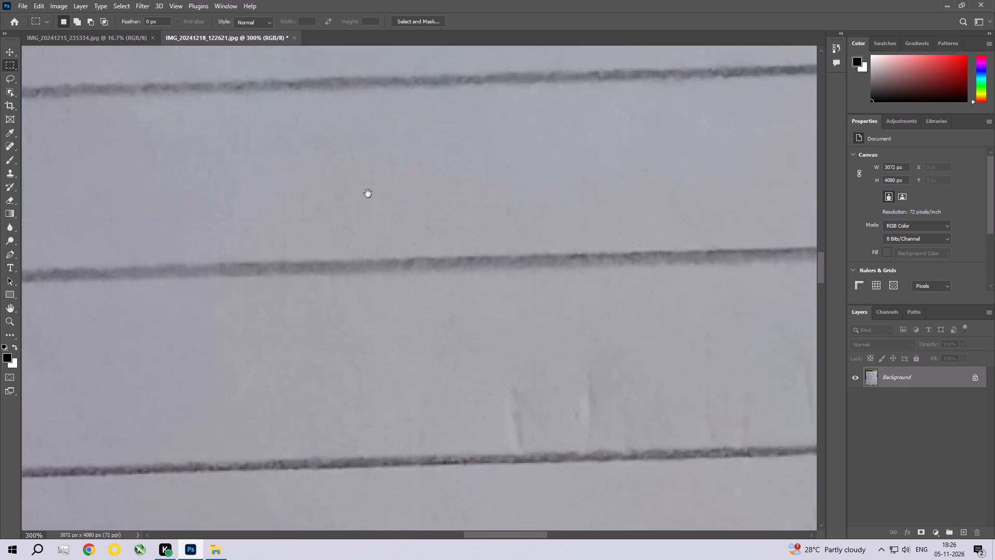
left_click_drag(368, 193, 361, 187)
left_click_drag(351, 198, 350, 207)
left_click_drag(325, 277, 364, 341)
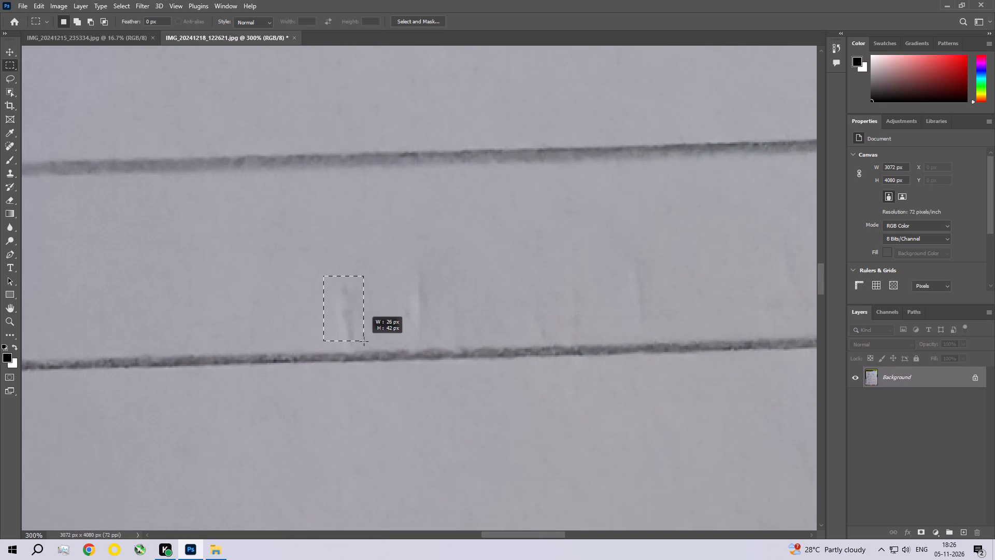
left_click_drag(364, 341, 372, 345)
left_click(39, 0)
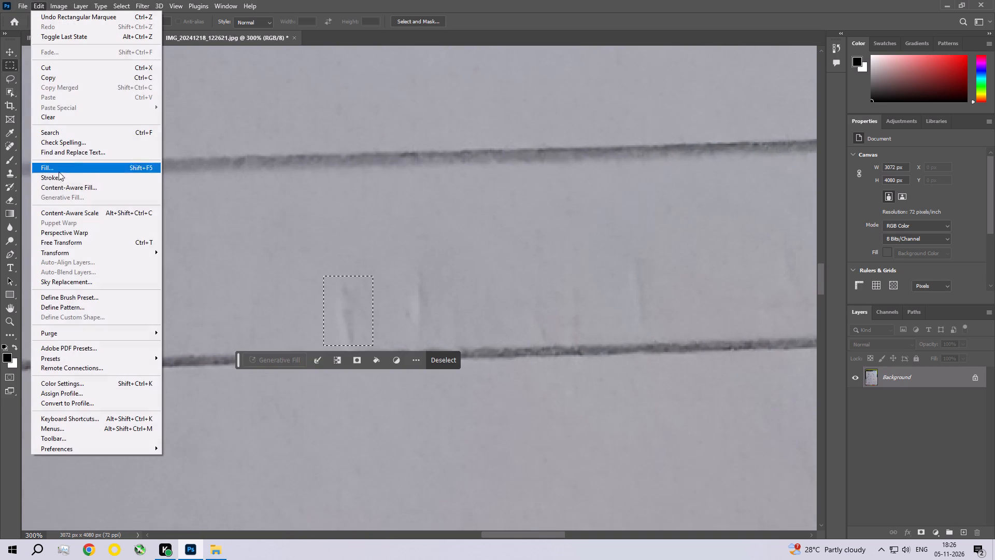
left_click(66, 168)
left_click(566, 139)
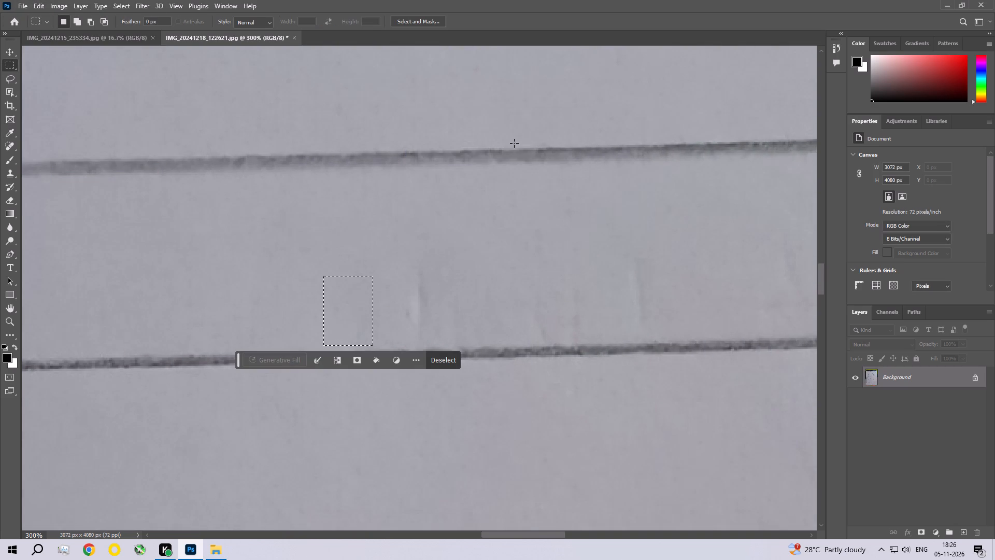
key("ctrl+d")
Remove the adjacent bright vertical crease in row 11 of the IN THREE DIGITS column with a Content-Aware fill, and deselect.
key("space")
key("space")
key("space")
key("space")
key("space")
key("space")
key("space")
key("space")
key("space")
key("space")
key("space")
key("space")
left_click_drag(459, 304, 434, 216)
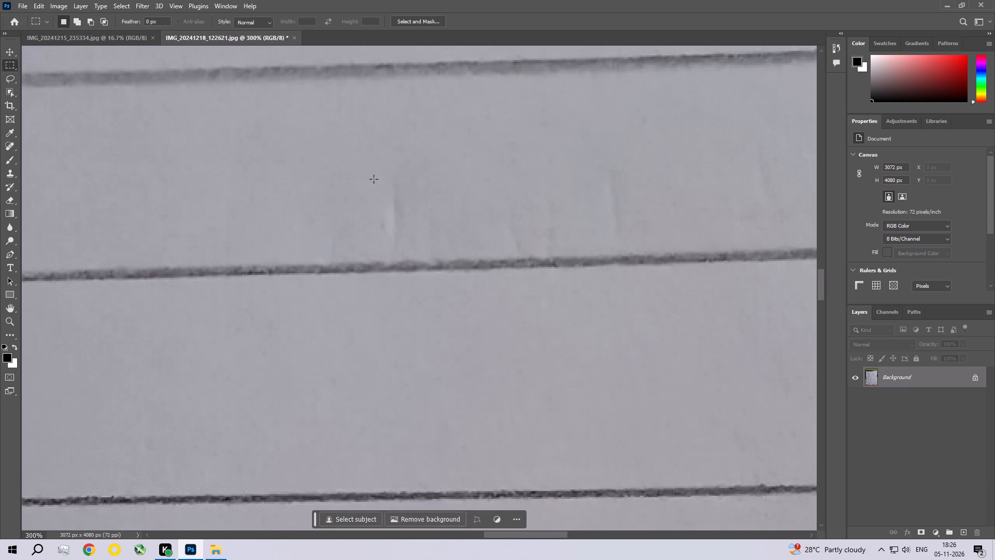
left_click_drag(373, 175, 418, 252)
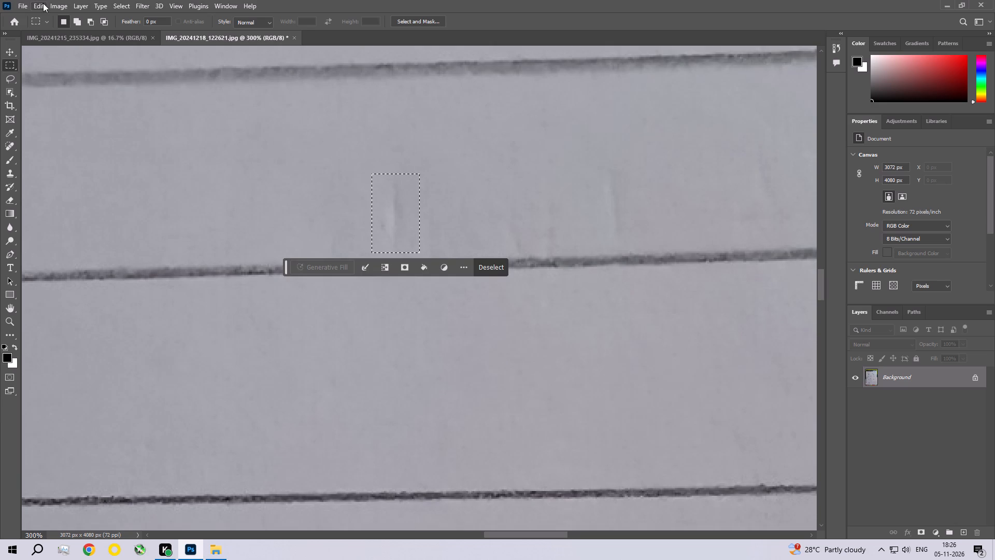
left_click(43, 3)
left_click(78, 171)
left_click(558, 134)
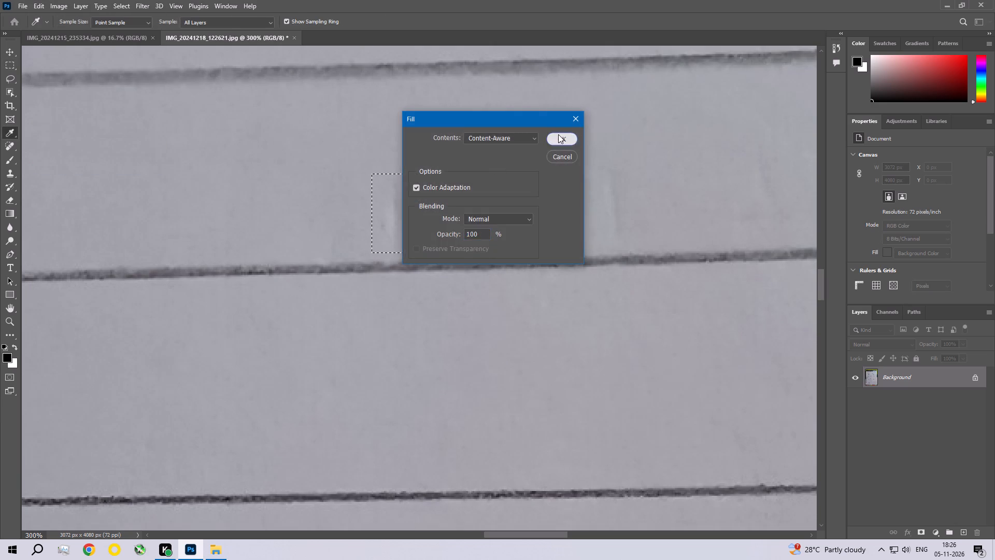
key("ctrl+d")
Remove the dark dot after 0.03 in row 12 of the LOT SIZE column with a Content-Aware fill.
key("ctrl+0")
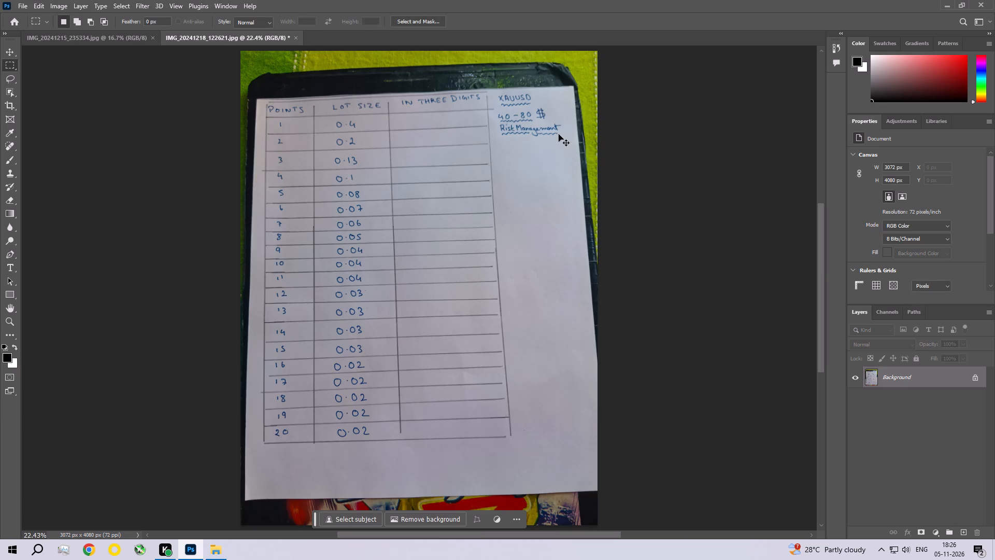
key("ctrl+space")
key("ctrl+space")
key("ctrl+space")
key("ctrl+space")
key("ctrl+space")
key("ctrl+space")
key("ctrl+space")
key("ctrl+space")
key("ctrl+space")
key("ctrl+space")
key("ctrl+space")
key("ctrl+space")
key("ctrl+space")
key("ctrl+space")
key("ctrl+space")
key("ctrl+space")
key("ctrl+space")
key("ctrl+space")
key("ctrl+space")
key("ctrl+space")
triple_click(358, 243, "ctrl")
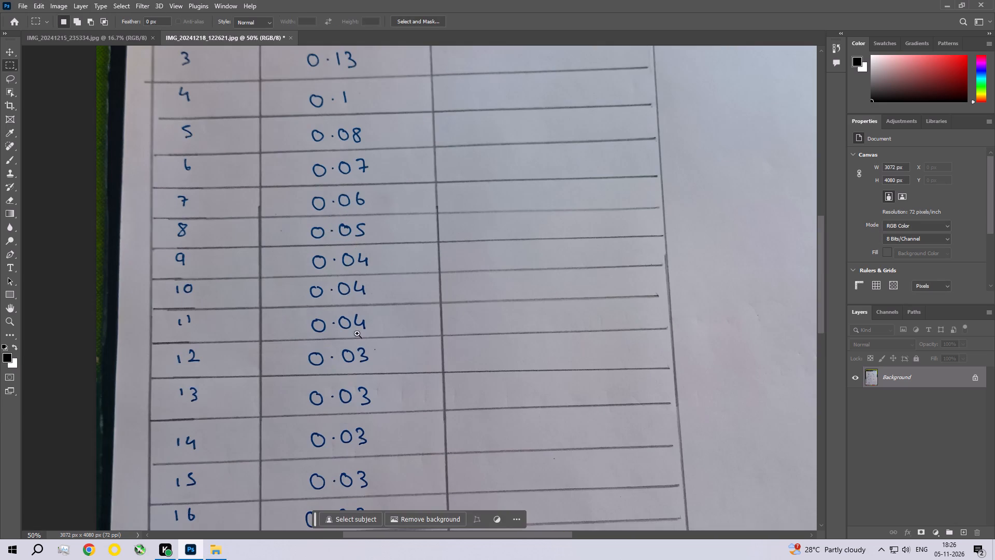
triple_click(365, 354, "ctrl")
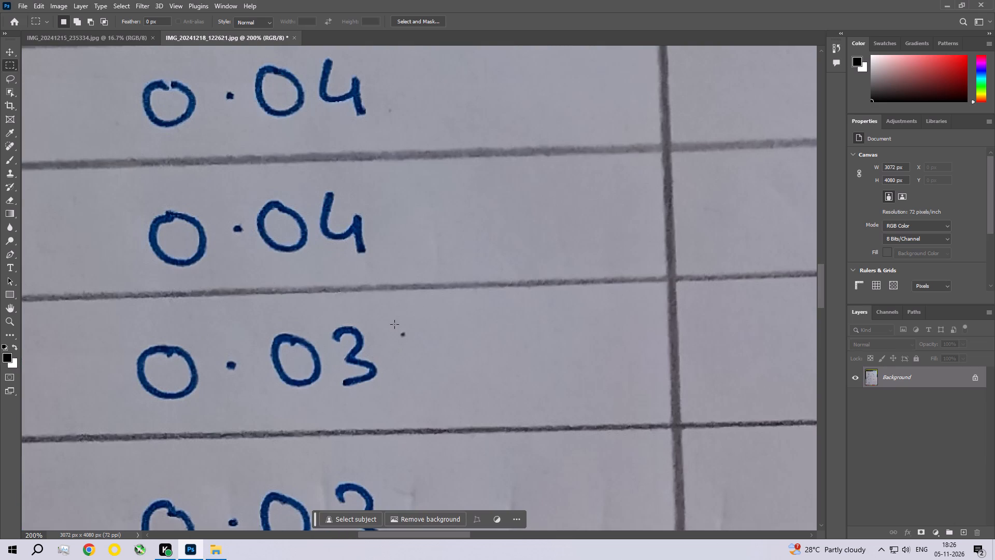
left_click_drag(394, 324, 411, 353)
left_click(39, 0)
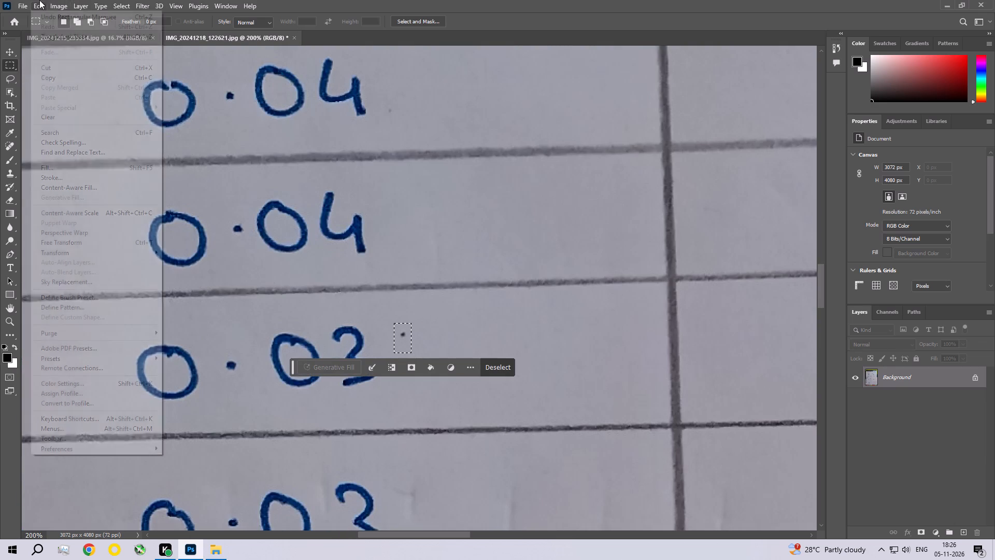
left_click(56, 167)
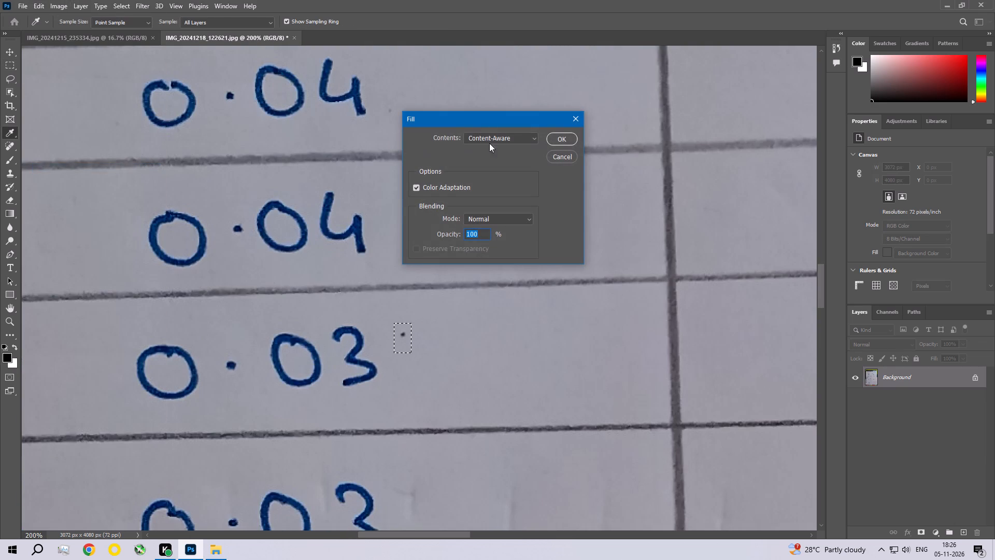
left_click(553, 138)
Remove the faint speck after 0.04 in row 10 of the LOT SIZE column with a Content-Aware fill, and deselect.
left_click_drag(380, 102, 396, 122)
left_click(46, 1)
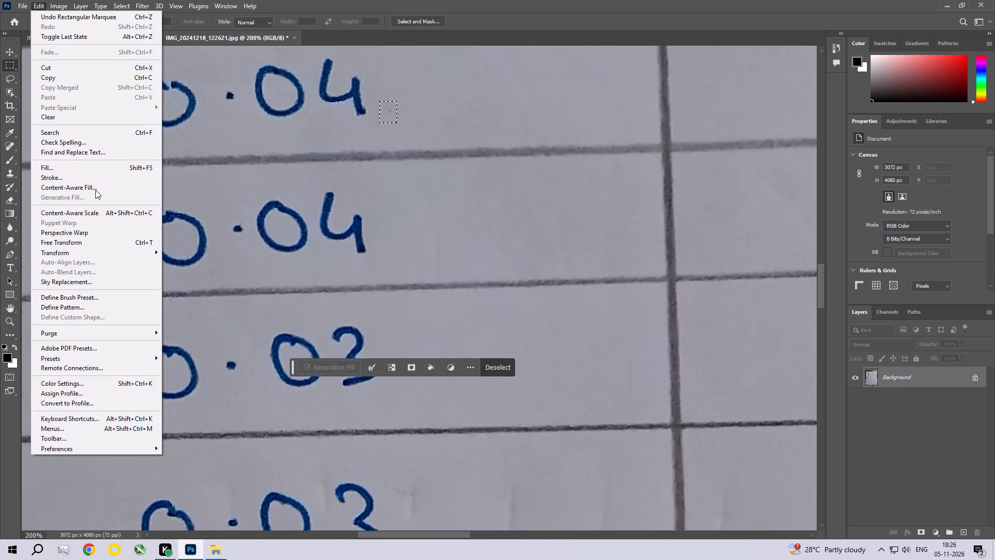
left_click(87, 168)
left_click(562, 137)
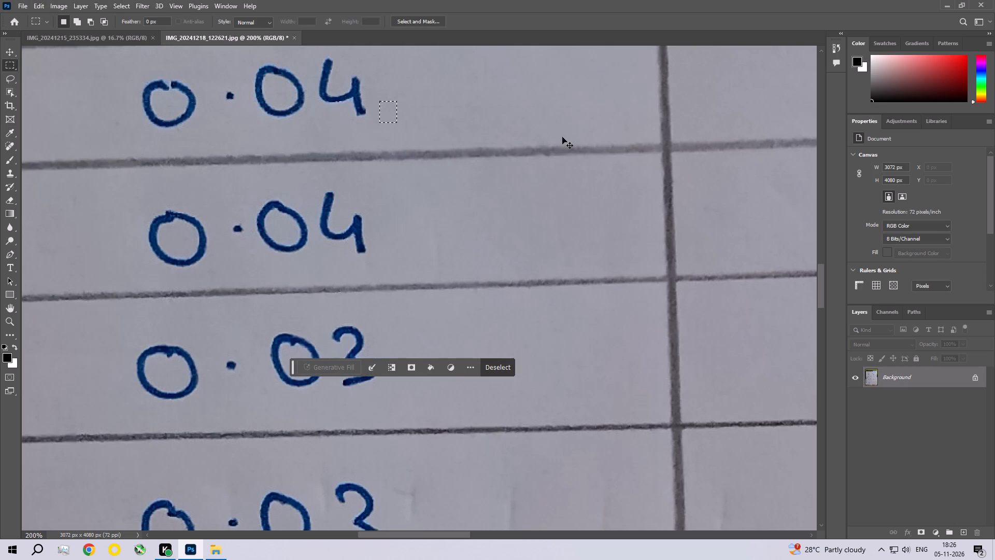
key("ctrl+d")
Remove the light streak on the black clipboard edge above the LOT SIZE and IN THREE DIGITS headings with a Content-Aware fill.
key("ctrl+0")
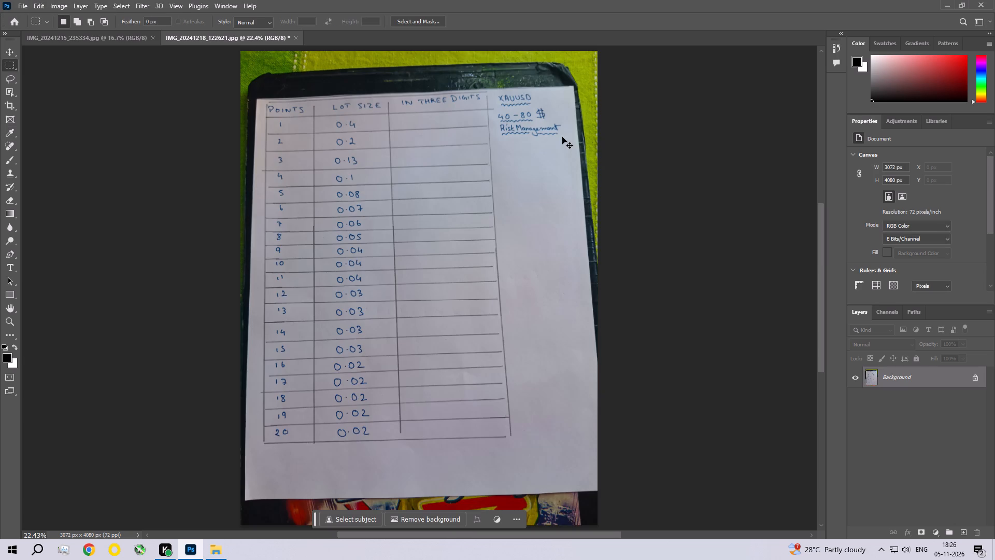
key("ctrl+space")
key("ctrl+space")
key("ctrl+space")
key("ctrl+space")
key("ctrl+space")
key("ctrl+space")
key("ctrl+space")
key("ctrl+space")
key("ctrl+space")
key("ctrl+space")
key("ctrl+space")
key("ctrl+space")
key("ctrl+space")
key("ctrl+space")
key("ctrl+space")
key("ctrl+space")
key("ctrl+space")
key("ctrl+space")
key("ctrl+space")
key("ctrl+space")
double_click(340, 432, "ctrl")
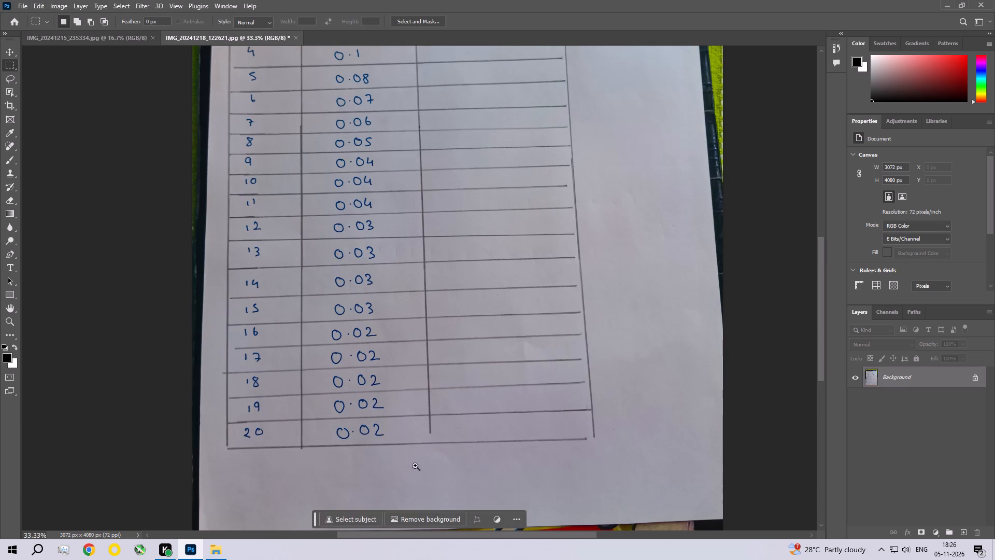
left_click(645, 467, "ctrl")
left_click_drag(628, 469, 729, 419)
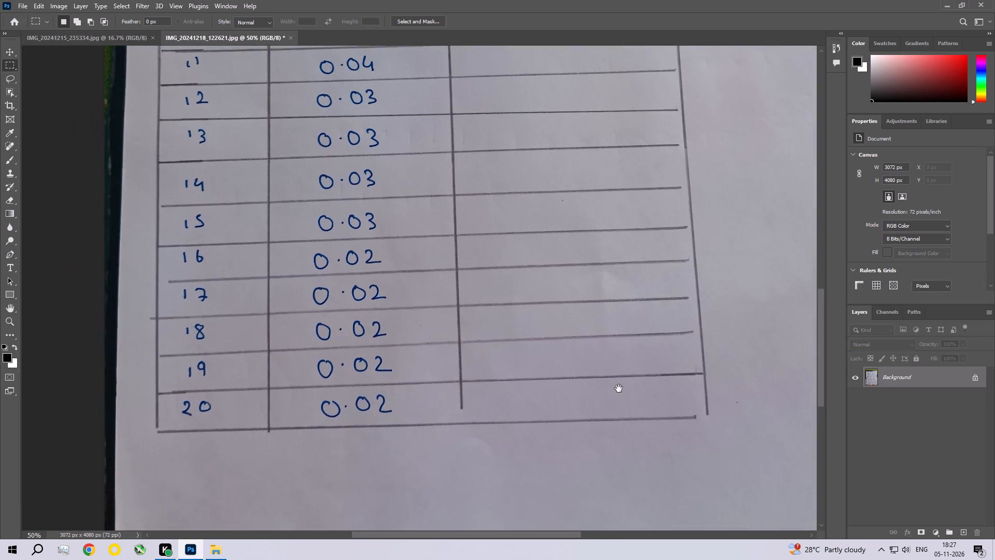
left_click_drag(602, 380, 558, 491)
left_click_drag(559, 389, 564, 469)
left_click_drag(568, 349, 585, 452)
left_click_drag(585, 386, 582, 276)
left_click_drag(395, 265, 505, 281)
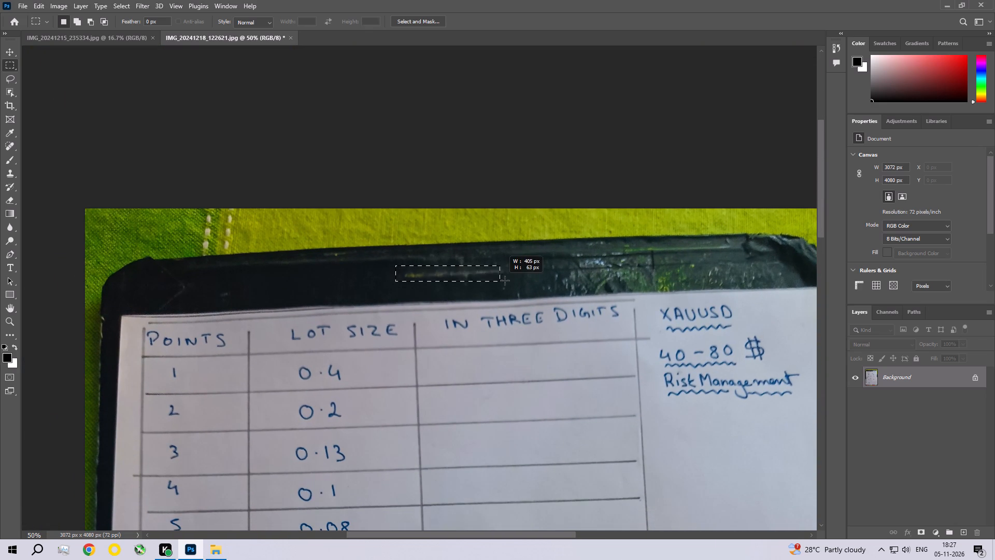
left_click_drag(505, 281, 516, 284)
left_click(32, 1)
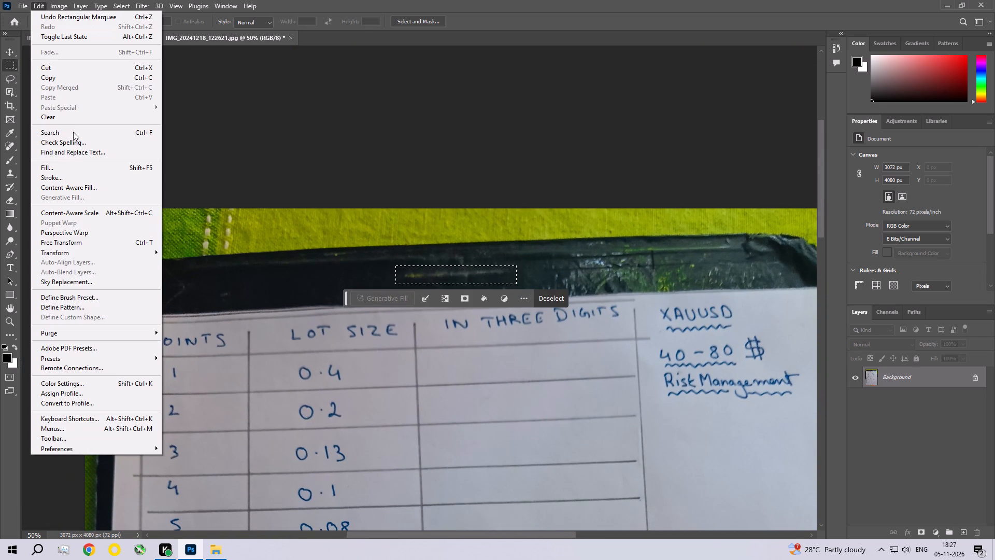
left_click(65, 170)
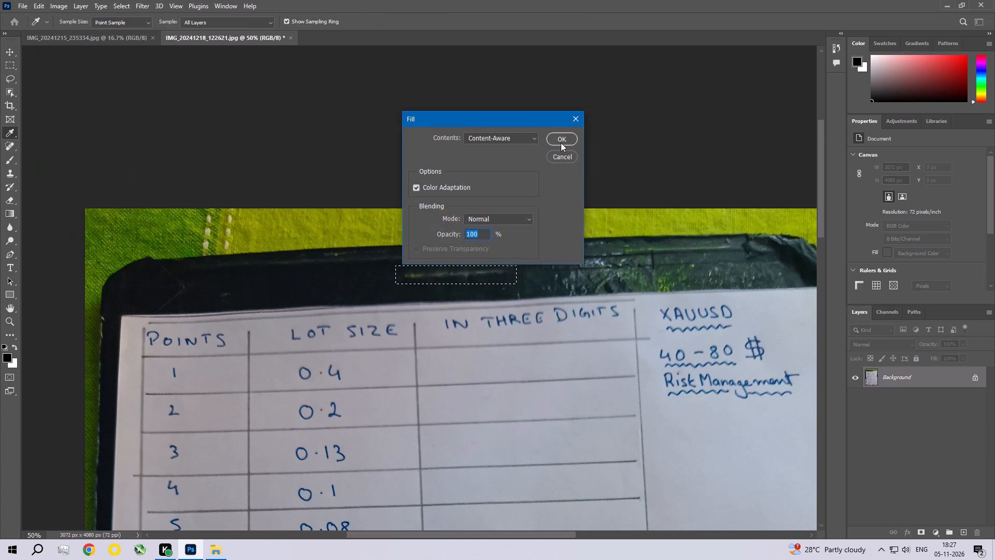
left_click(565, 137)
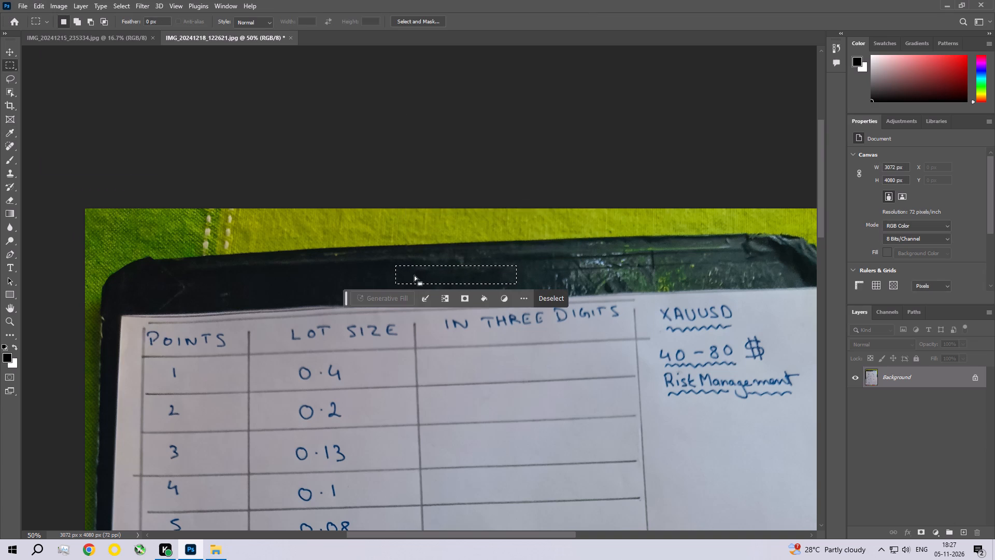
Remove the faint mark on the black clipboard edge above the POINTS and LOT SIZE headings with a Content-Aware fill, and deselect.
key("ctrl+d")
key("space")
key("space")
key("space")
key("space")
key("space")
key("space")
key("space")
key("space")
key("space")
key("space")
key("space")
left_click_drag(427, 346, 327, 309)
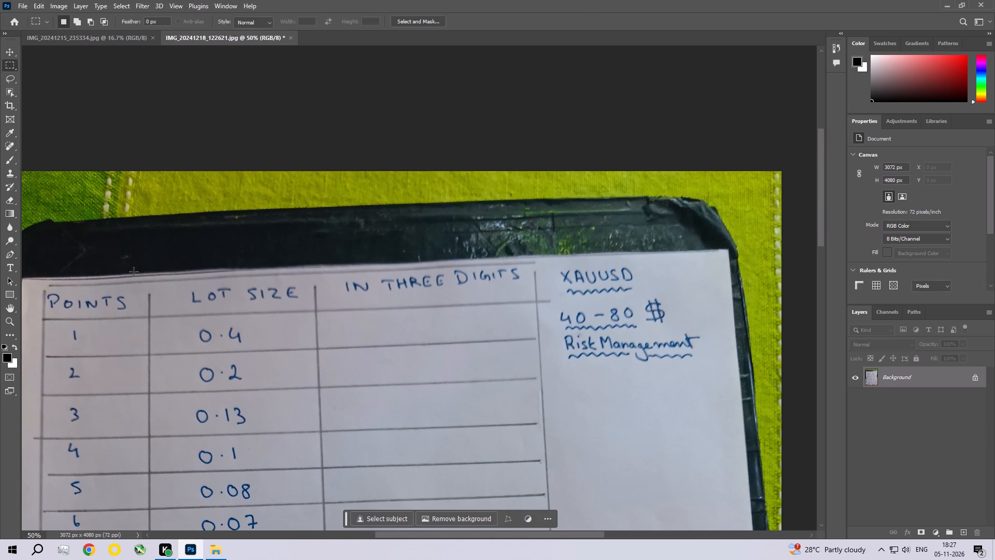
left_click_drag(109, 248, 140, 265)
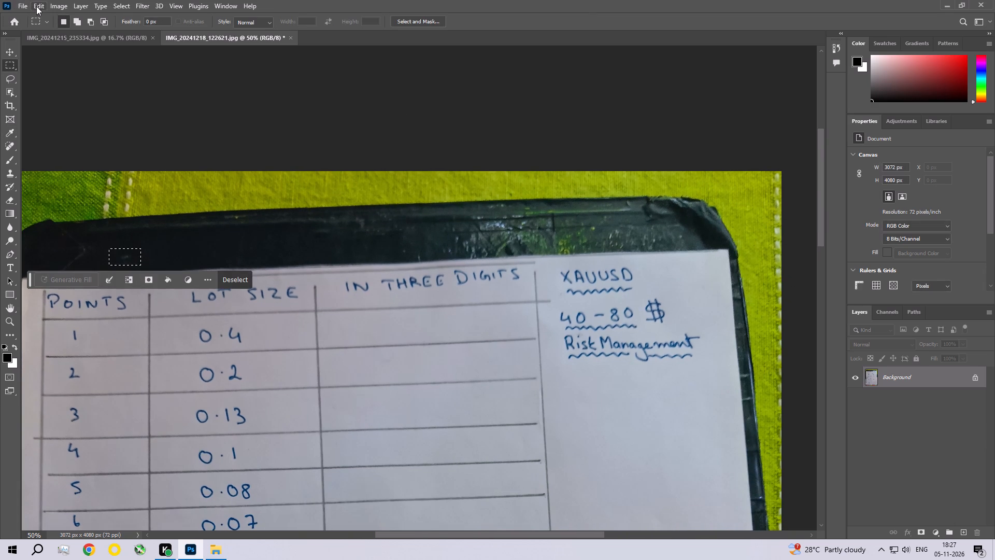
left_click(36, 6)
left_click(78, 165)
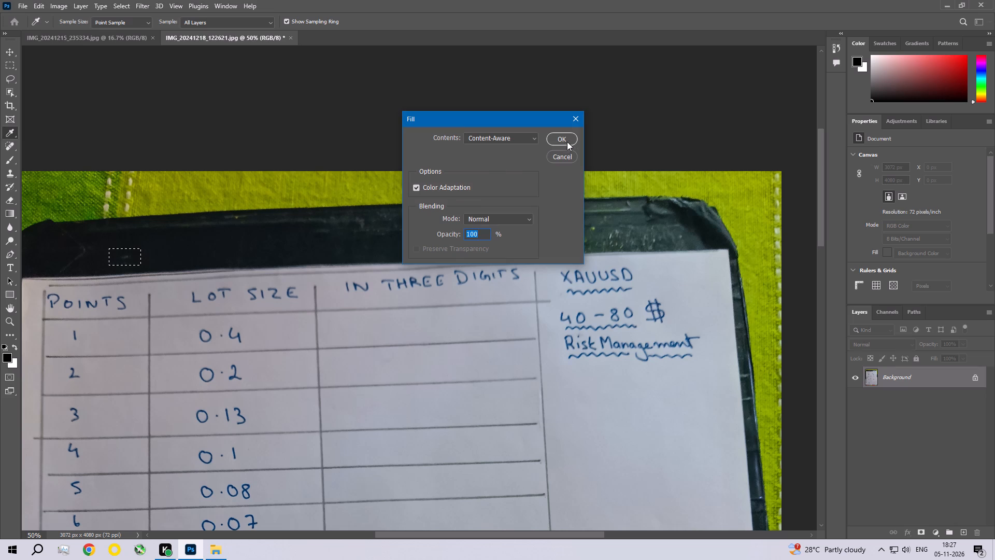
left_click(569, 139)
key("ctrl+d")
Examine the black clipboard edge above the IN THREE DIGITS heading up close for remaining marks.
key("ctrl+space")
key("ctrl+space")
key("ctrl+space")
key("ctrl+space")
key("ctrl+space")
key("ctrl+space")
key("ctrl+space")
key("ctrl+space")
key("ctrl+space")
key("ctrl+space")
key("ctrl+space")
key("ctrl+space")
key("ctrl+space")
key("ctrl+space")
key("ctrl+space")
key("ctrl+space")
key("ctrl+space")
key("ctrl+space")
key("ctrl+space")
key("ctrl+space")
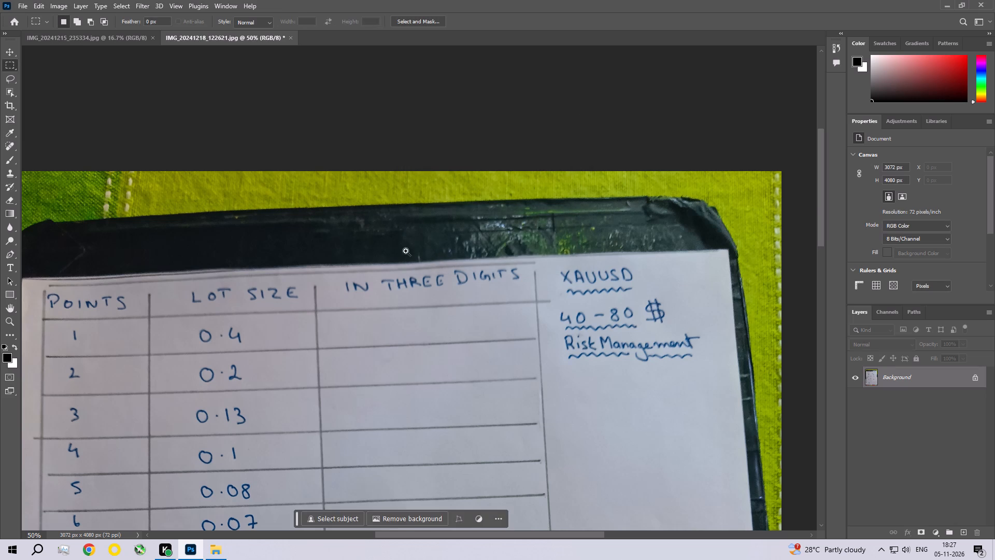
double_click(375, 245, "ctrl")
left_click(375, 245, "ctrl")
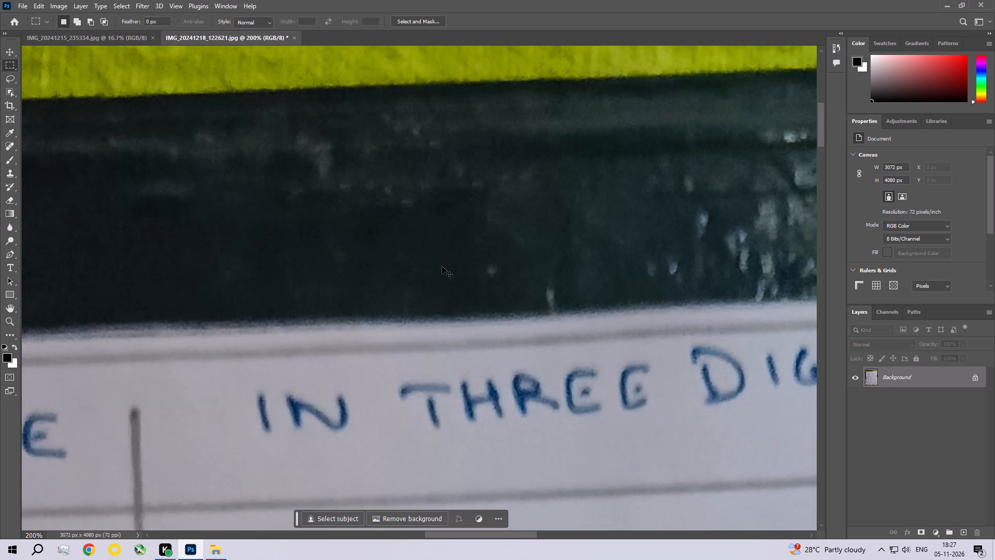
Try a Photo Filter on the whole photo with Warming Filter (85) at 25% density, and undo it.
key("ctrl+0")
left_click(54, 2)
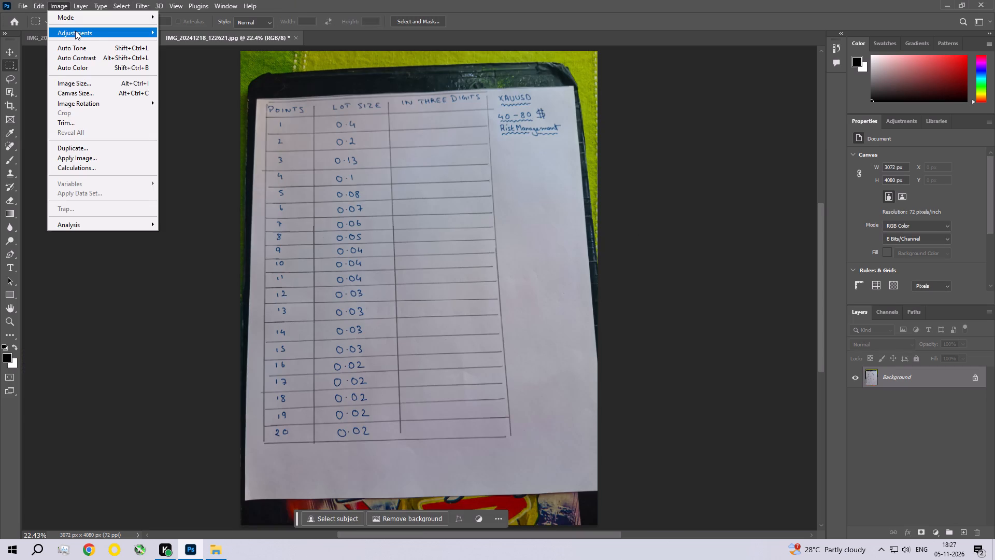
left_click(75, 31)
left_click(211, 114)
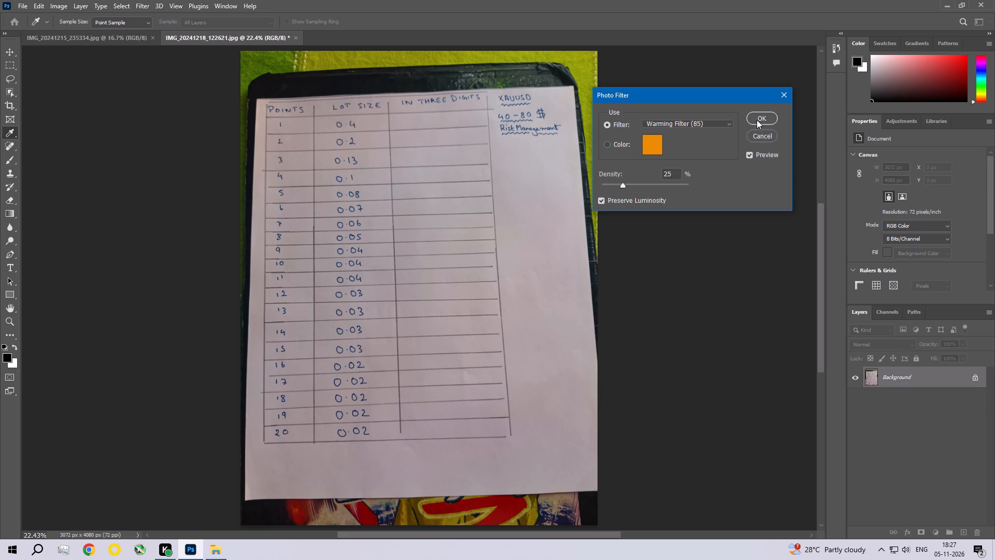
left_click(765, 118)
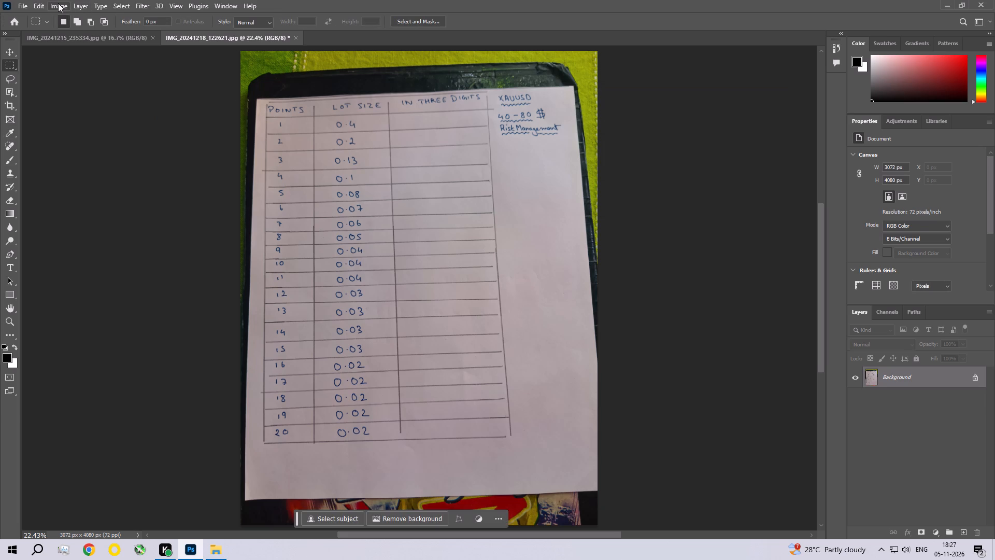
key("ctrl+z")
Apply an Exposure adjustment to the photo with the offset set to 0.0050.
left_click(58, 3)
left_click(62, 35)
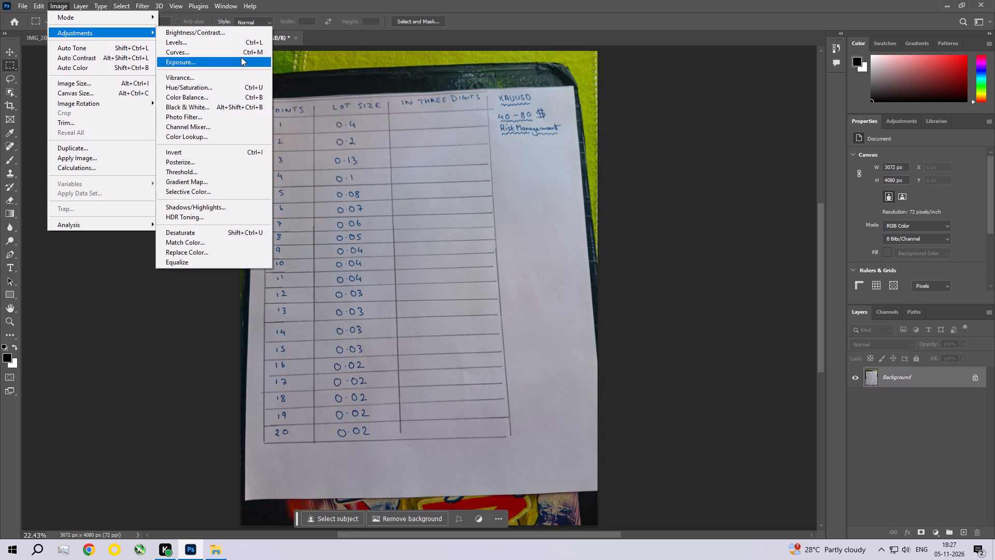
left_click(237, 62)
left_click(825, 186)
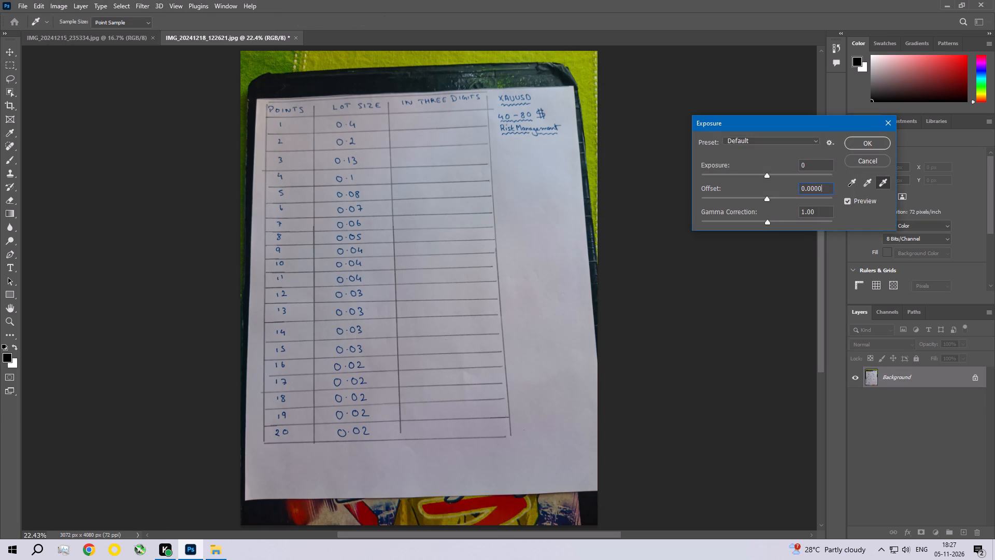
key("BackSpace")
key("BackSpace")
type("50")
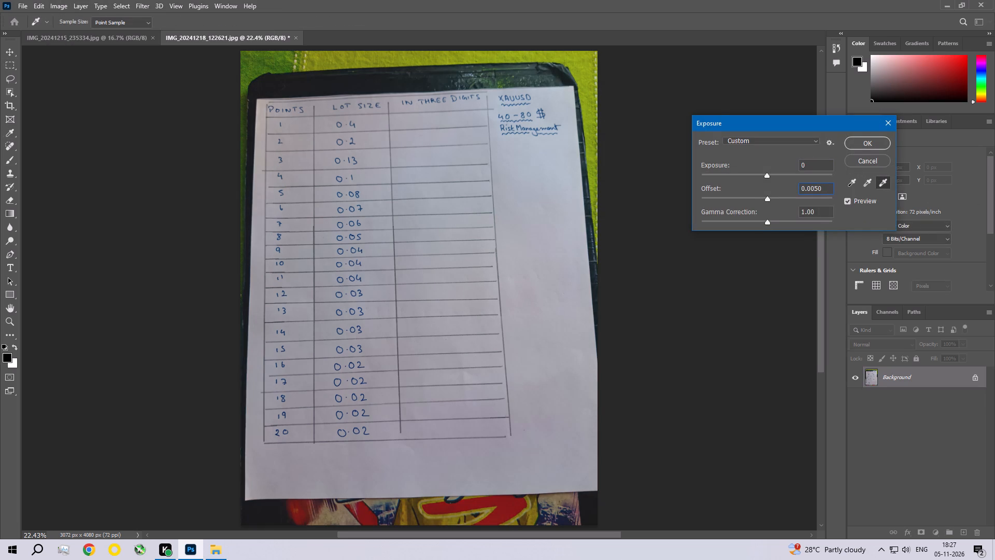
key("Return")
Save IMG_20241218_122621.jpg as a Baseline ("Standard") JPEG at Maximum quality 12, and close it.
key("ctrl+s")
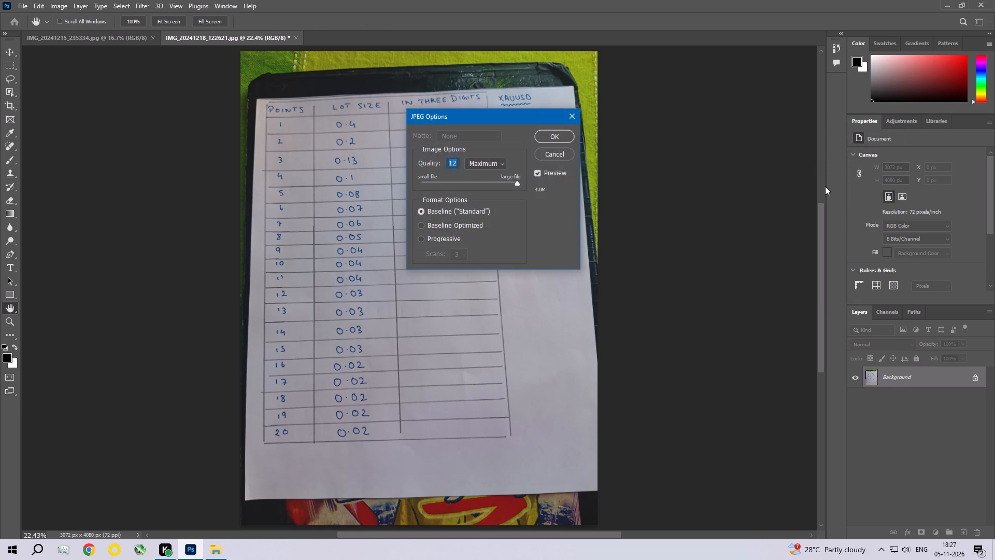
key("Return")
left_click(293, 40)
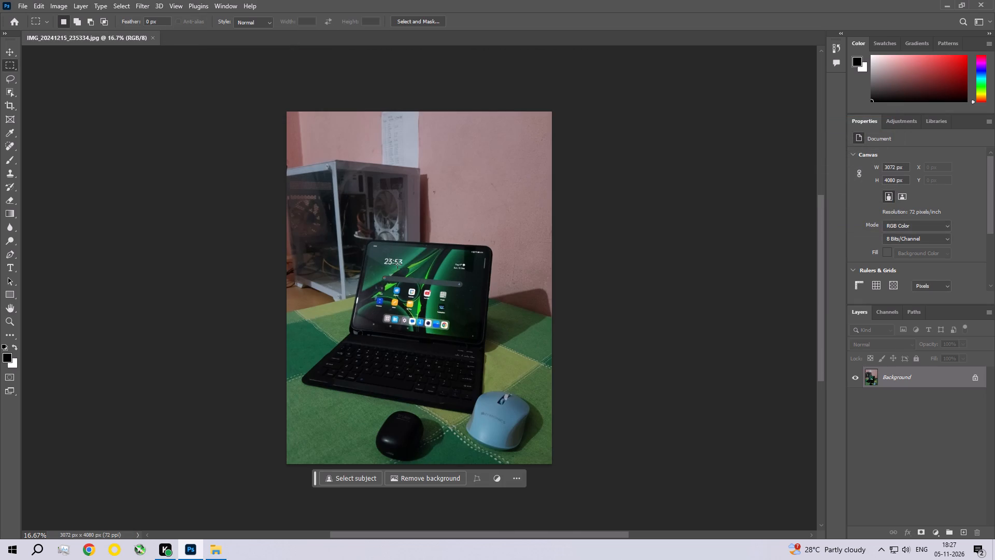
Examine the tablet, keyboard and mouse photo IMG_20241215_235334.jpg up close and as a whole.
key("ctrl+space")
key("ctrl+space")
key("ctrl+space")
key("ctrl+space")
key("ctrl+space")
key("ctrl+space")
key("ctrl+space")
key("ctrl+space")
key("ctrl+space")
key("ctrl+space")
key("ctrl+space")
key("ctrl+space")
key("ctrl+space")
key("ctrl+space")
key("ctrl+space")
key("ctrl+space")
key("ctrl+space")
key("ctrl+space")
key("ctrl+space")
key("ctrl+space")
left_click(442, 259, "ctrl")
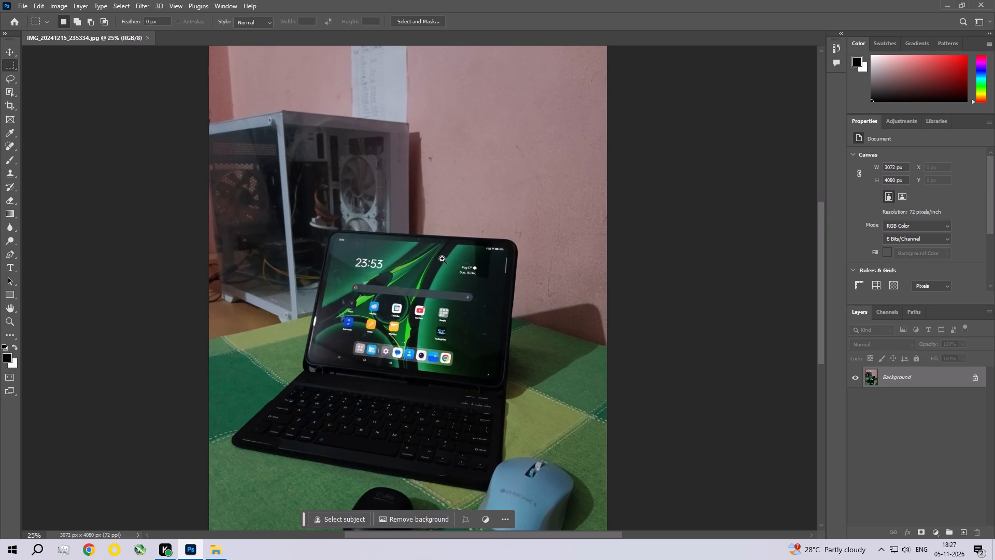
key("ctrl+0")
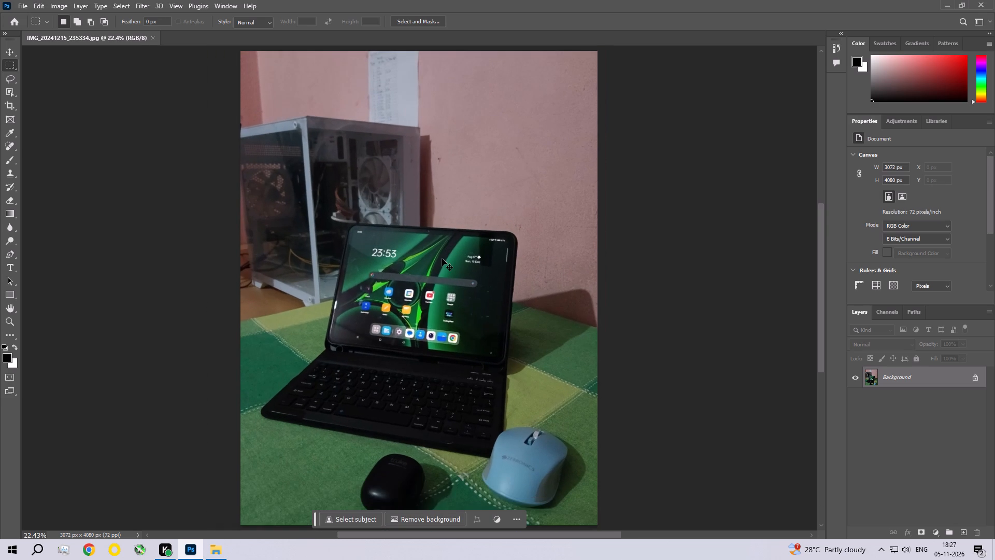
Close IMG_20241215_235334.jpg and exit Photoshop to return to the RAW folder in File Explorer.
left_click(151, 38)
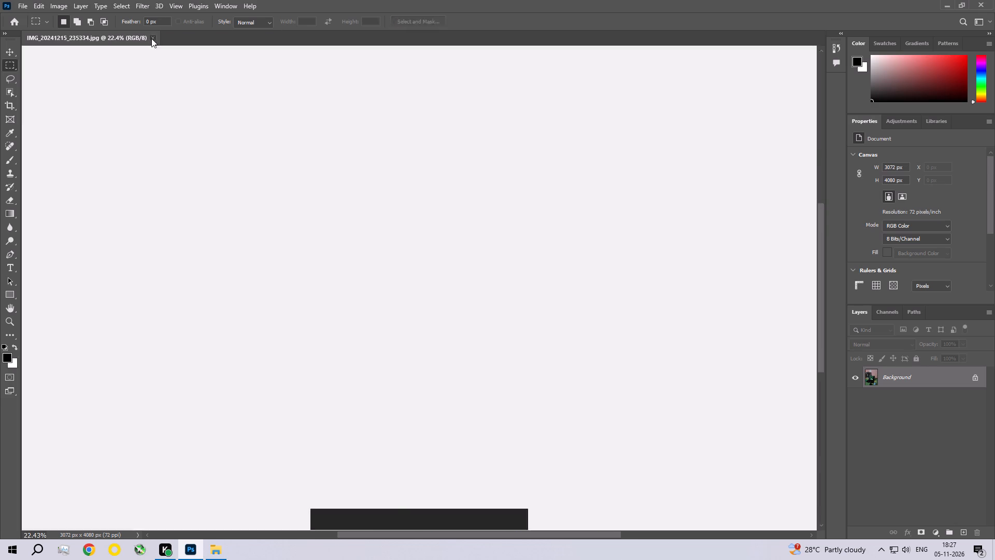
left_click(994, 0)
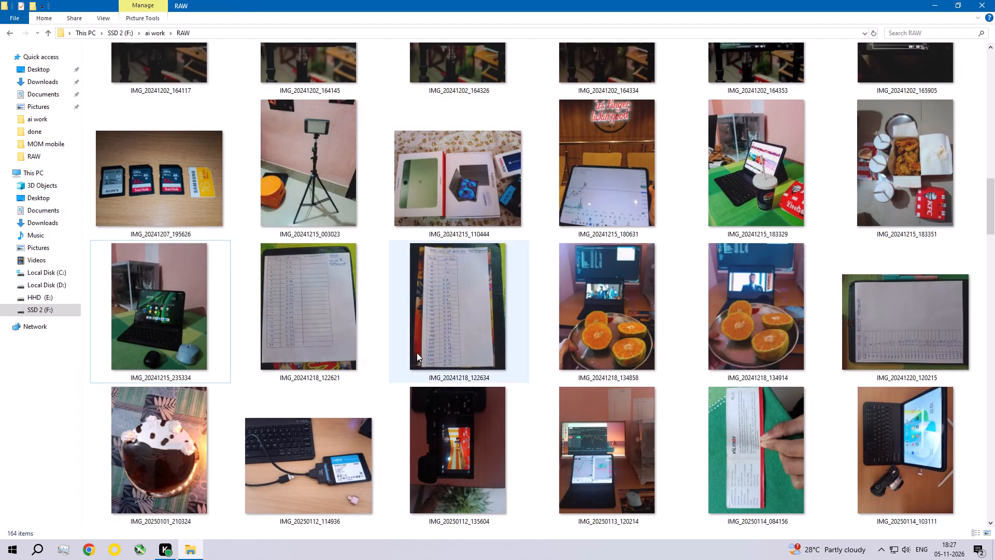